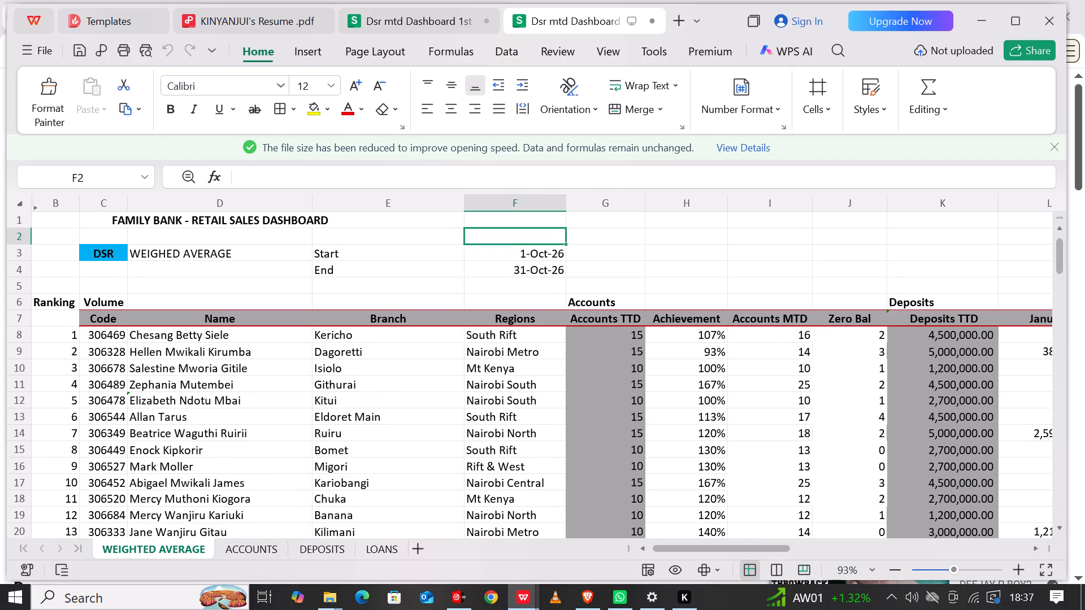
Dismiss the file-size notice and examine the ranked staff rows of the WEIGHTED AVERAGE sheet, selecting name cell D55.
{"action": "scroll", "coordinate": [355, 416], "scroll_direction": "down", "scroll_amount": 12}
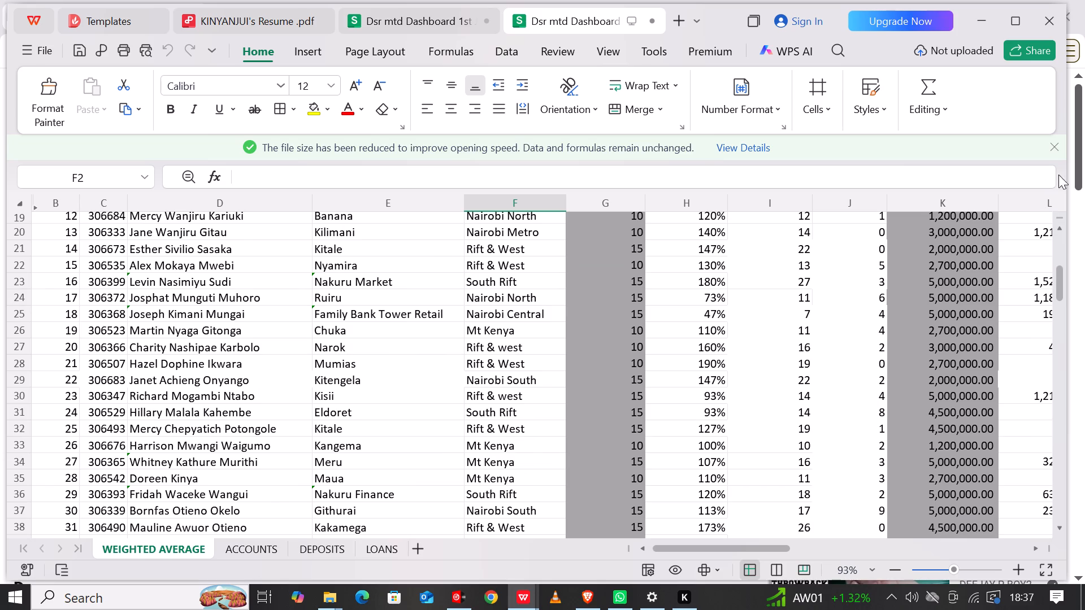
{"action": "left_click", "coordinate": [1057, 145]}
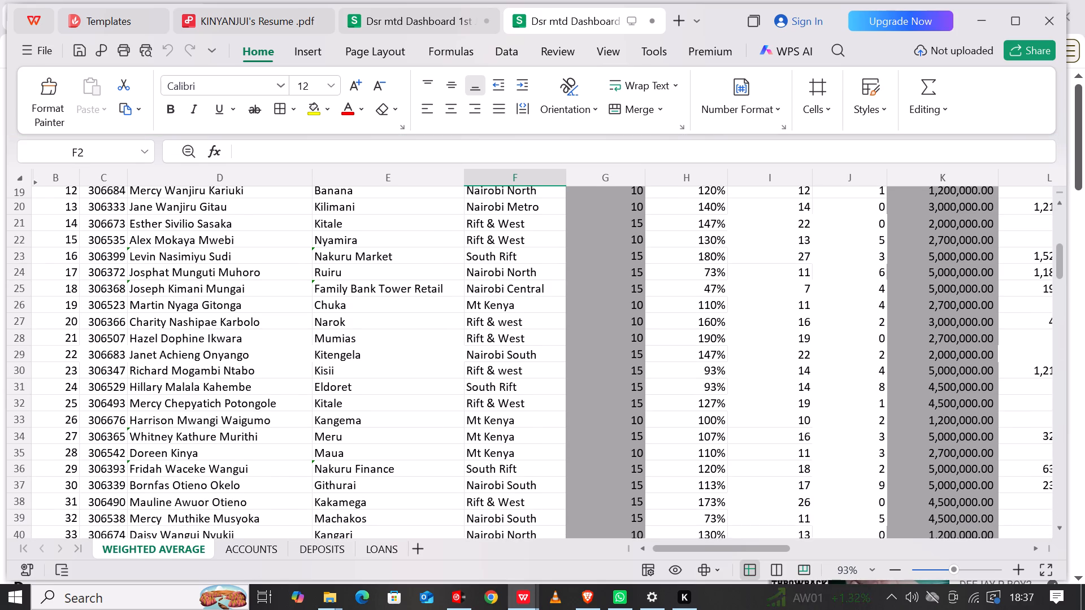
{"action": "scroll", "coordinate": [453, 339], "scroll_direction": "down", "scroll_amount": 10}
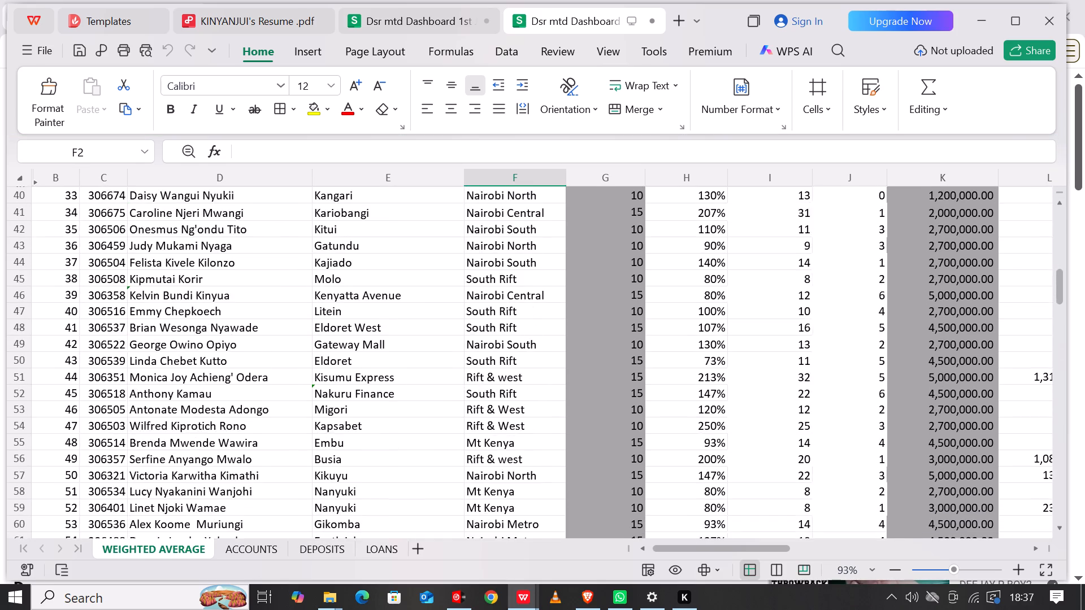
{"action": "left_click", "coordinate": [262, 333]}
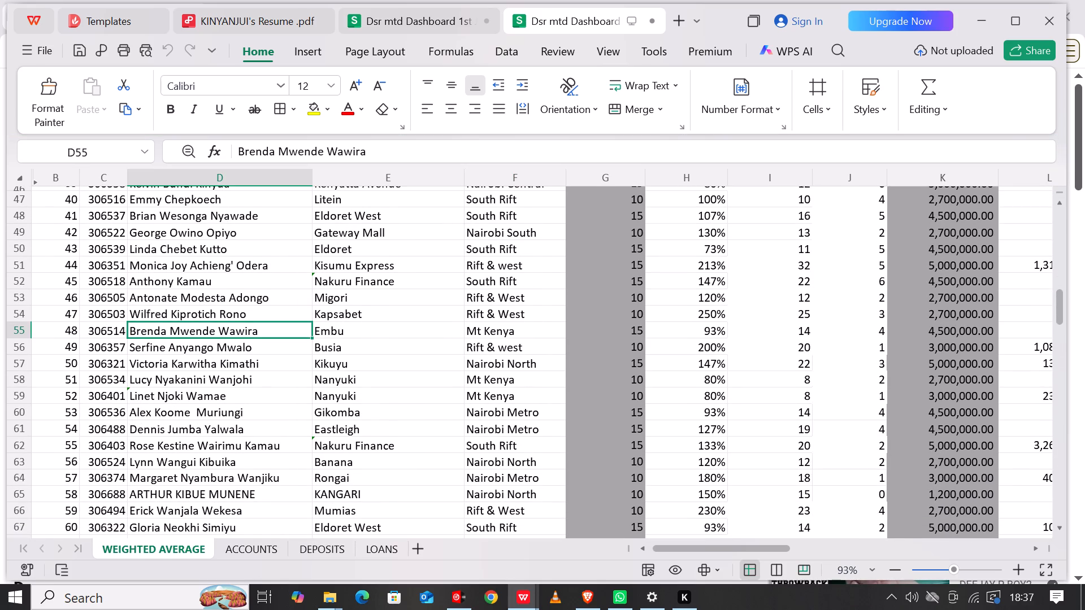
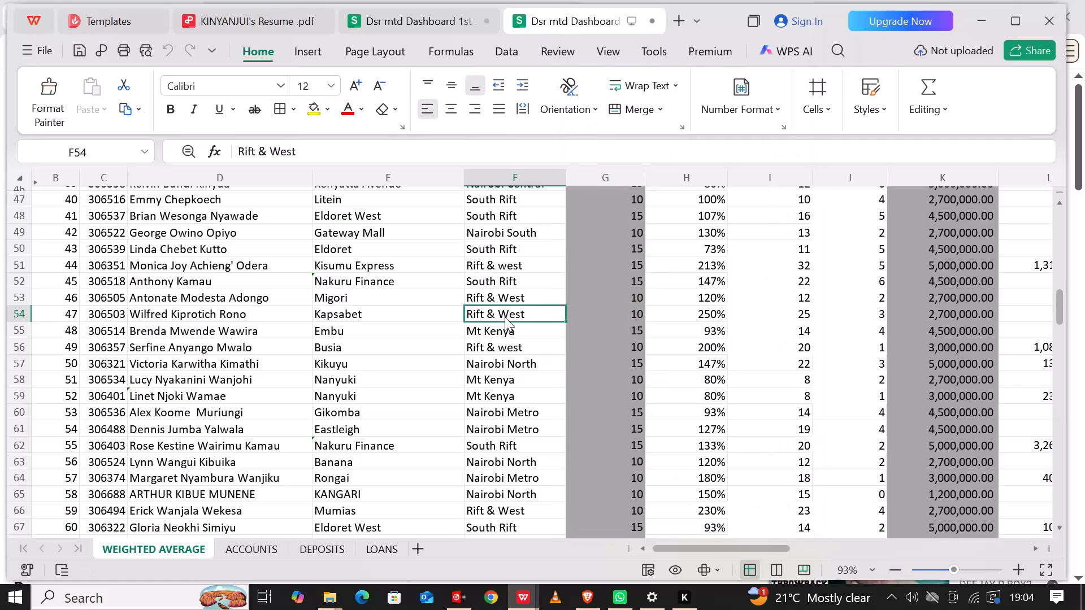
Examine the ranked staff rows further down the WEIGHTED AVERAGE sheet, from about row 66 to row 105, selecting name cell D89.
{"action": "scroll", "coordinate": [505, 317], "scroll_direction": "down", "scroll_amount": 5}
{"action": "left_click", "coordinate": [505, 317]}
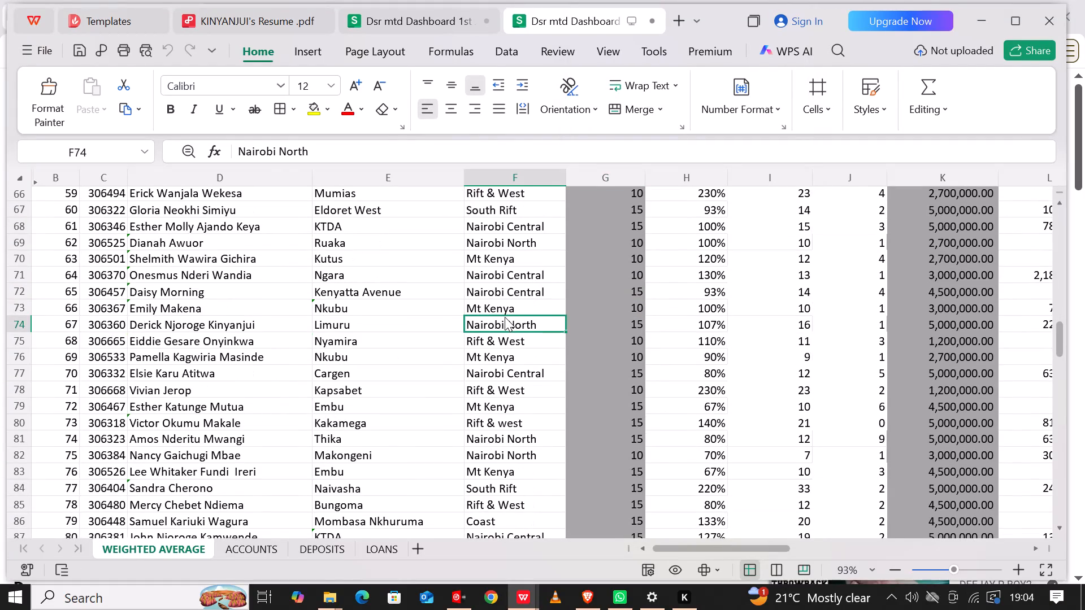
{"action": "scroll", "coordinate": [505, 317], "scroll_direction": "down", "scroll_amount": 2}
{"action": "left_click", "coordinate": [210, 355]}
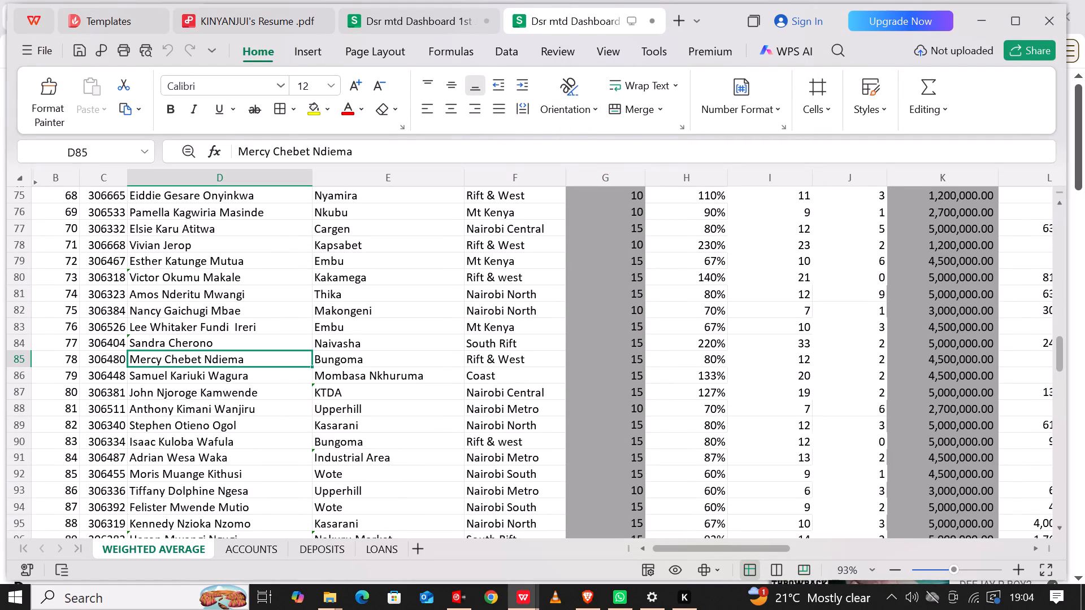
{"action": "scroll", "coordinate": [210, 355], "scroll_direction": "down", "scroll_amount": 1}
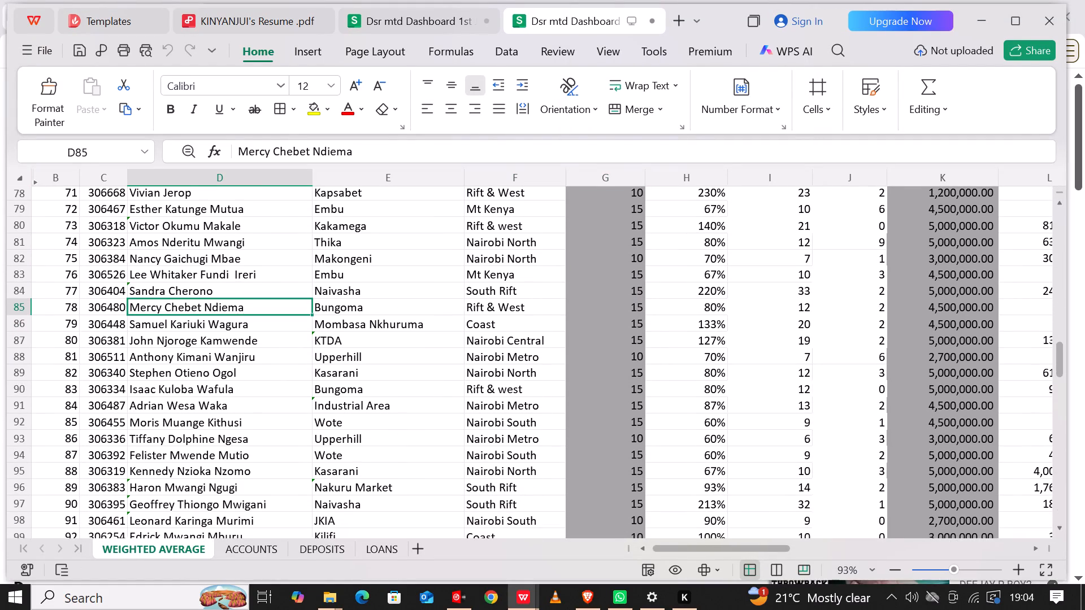
{"action": "scroll", "coordinate": [210, 355], "scroll_direction": "down", "scroll_amount": 1}
{"action": "left_click", "coordinate": [210, 355]}
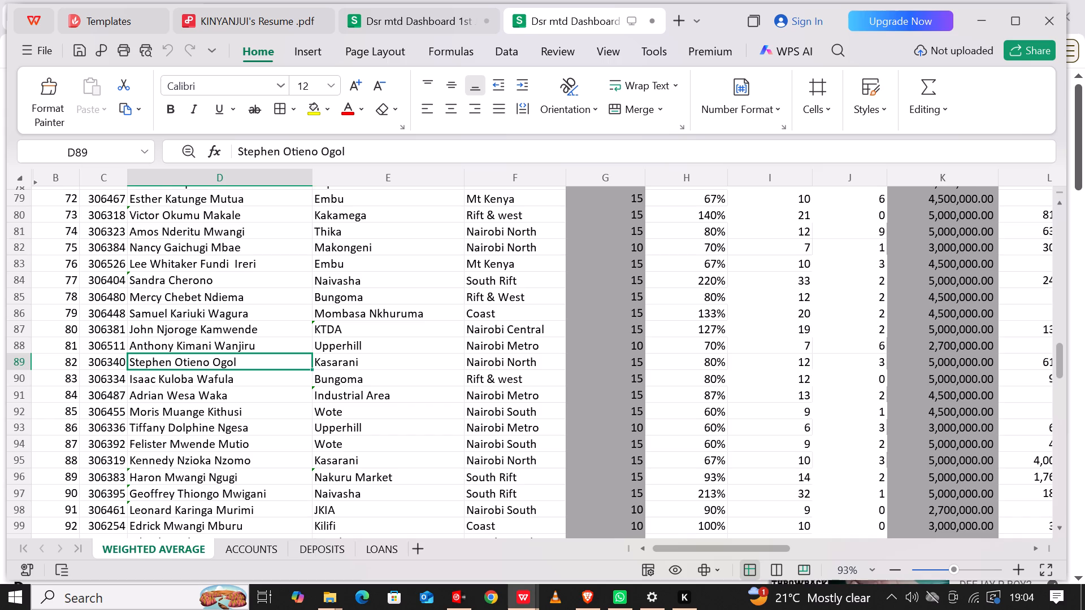
{"action": "scroll", "coordinate": [210, 355], "scroll_direction": "down", "scroll_amount": 3}
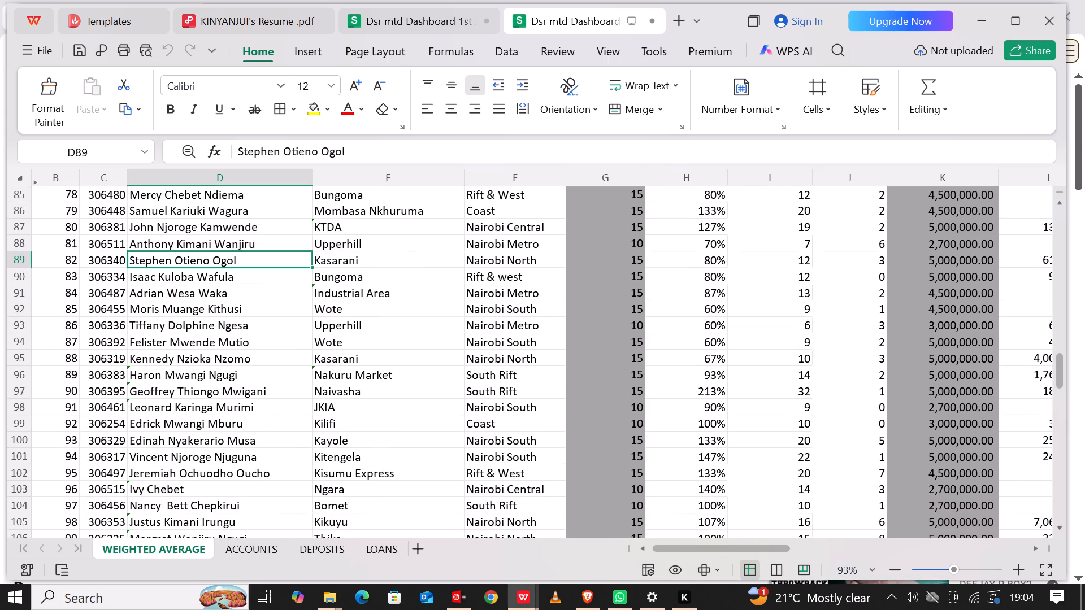
Close the other open dashboard workbook, covering 1st July 2026 to 31st July 2026.
{"action": "left_click", "coordinate": [487, 20]}
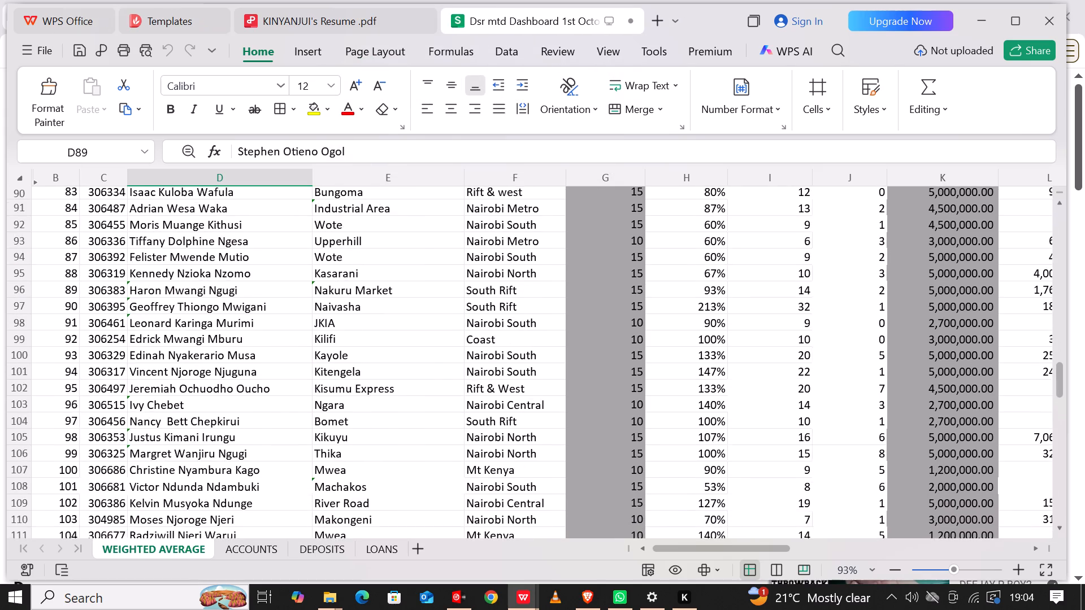
Select the entire column-header row 7 of the WEIGHTED AVERAGE sheet.
{"action": "scroll", "coordinate": [431, 374], "scroll_direction": "up", "scroll_amount": 20}
{"action": "scroll", "coordinate": [431, 374], "scroll_direction": "up", "scroll_amount": 10}
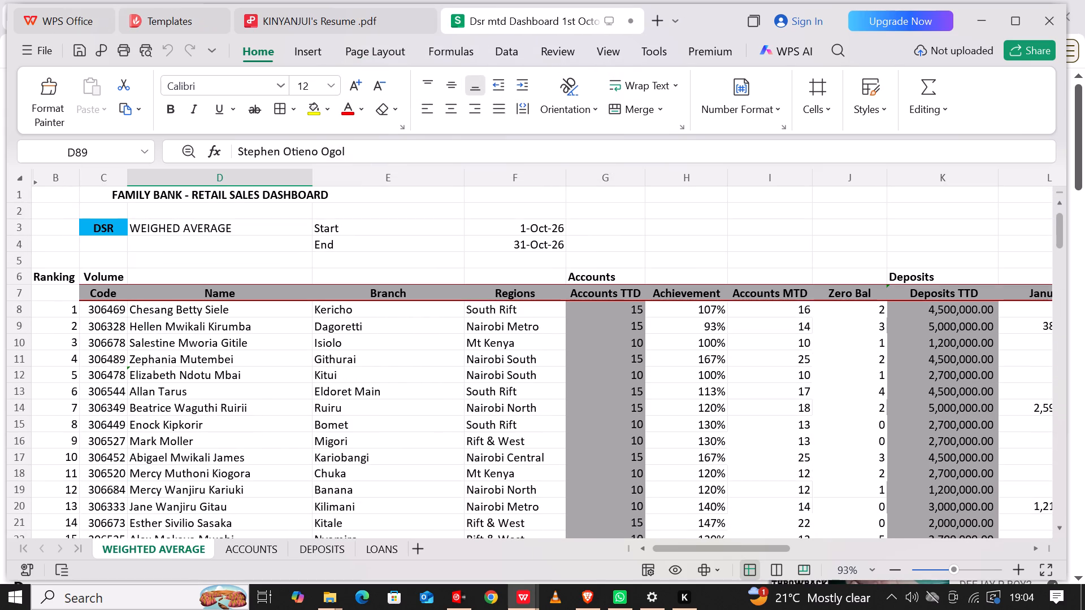
{"action": "left_click", "coordinate": [15, 291]}
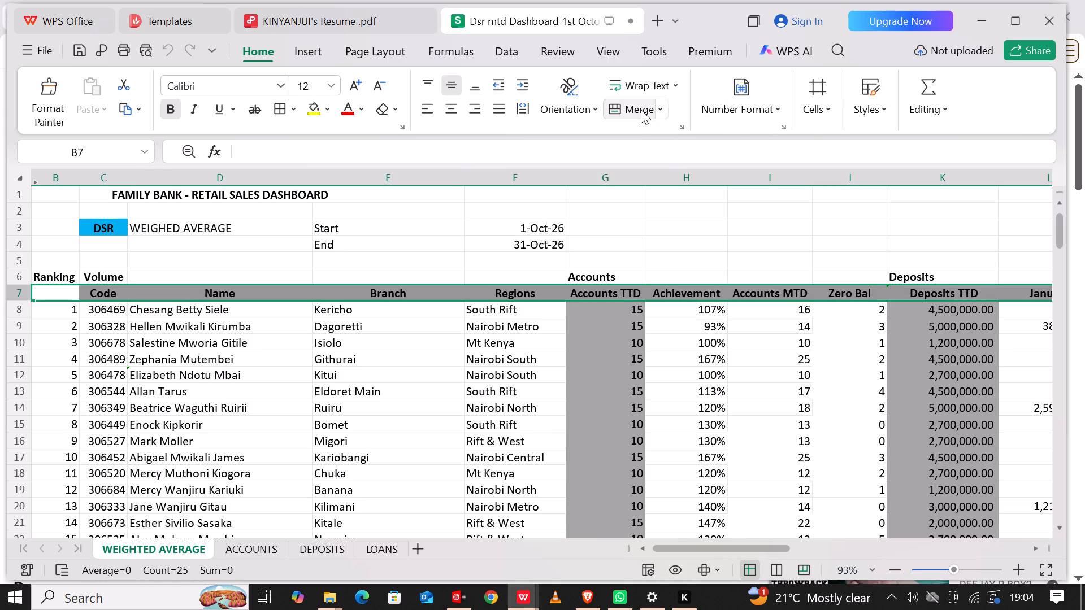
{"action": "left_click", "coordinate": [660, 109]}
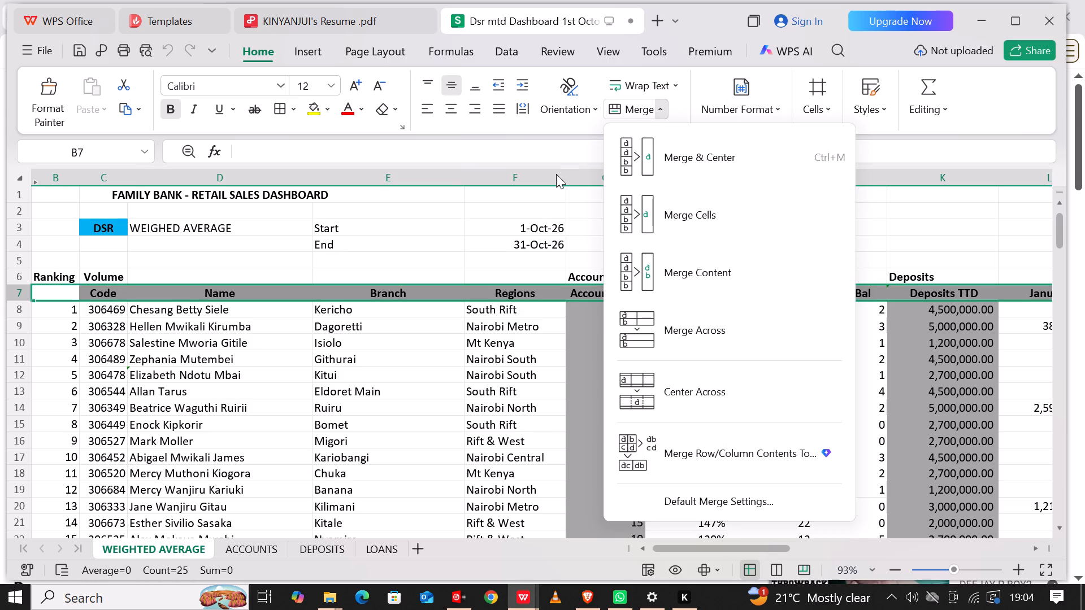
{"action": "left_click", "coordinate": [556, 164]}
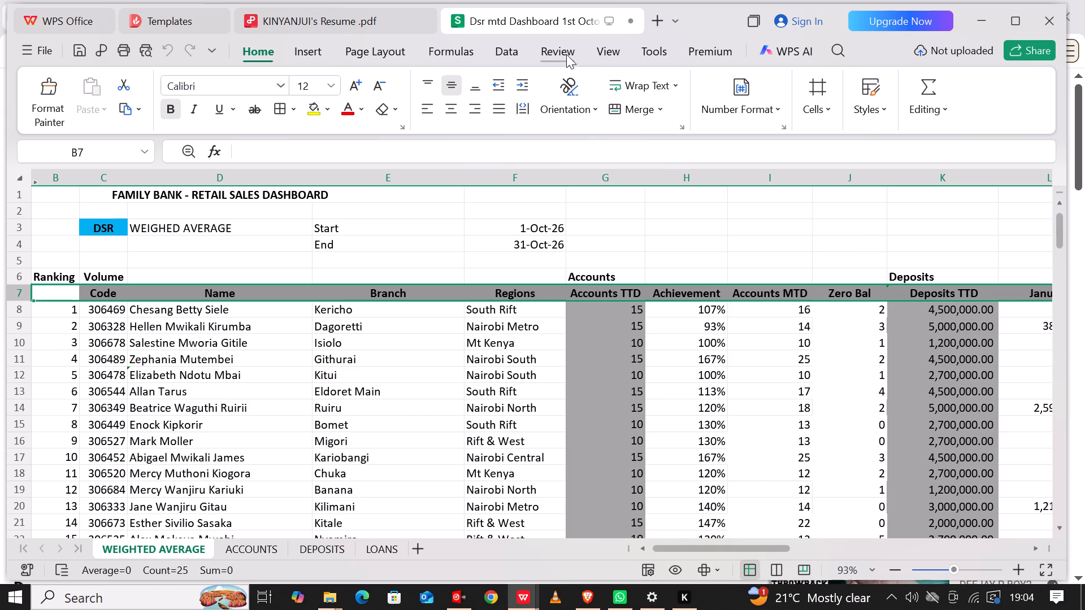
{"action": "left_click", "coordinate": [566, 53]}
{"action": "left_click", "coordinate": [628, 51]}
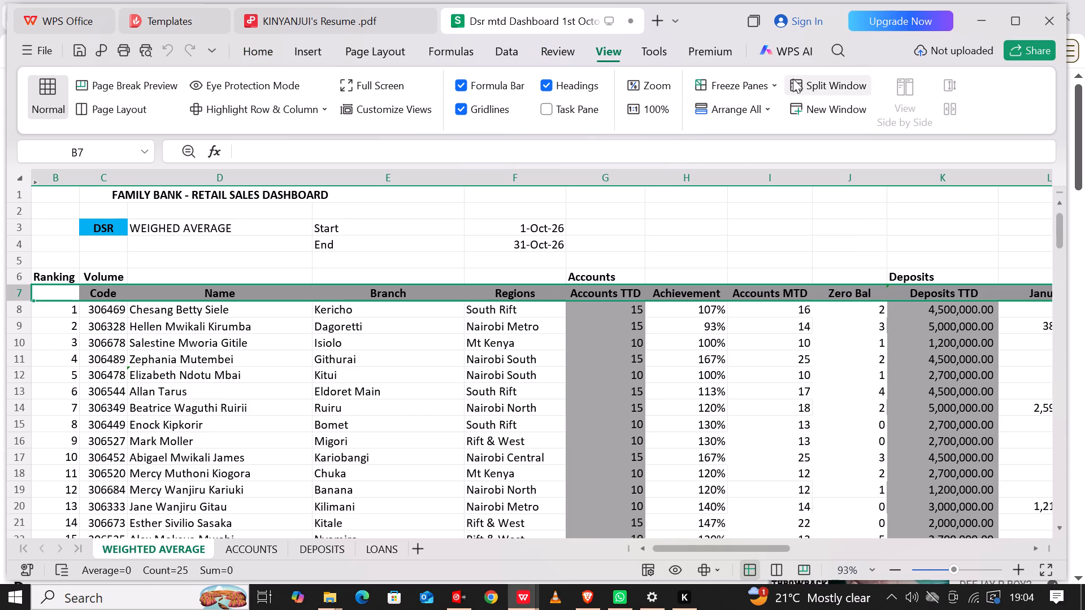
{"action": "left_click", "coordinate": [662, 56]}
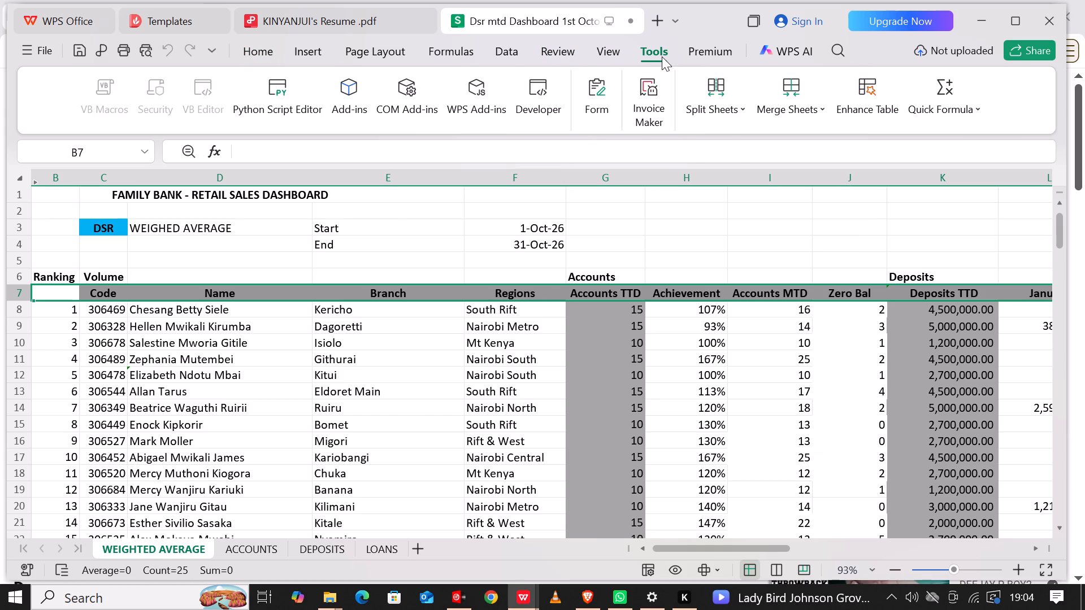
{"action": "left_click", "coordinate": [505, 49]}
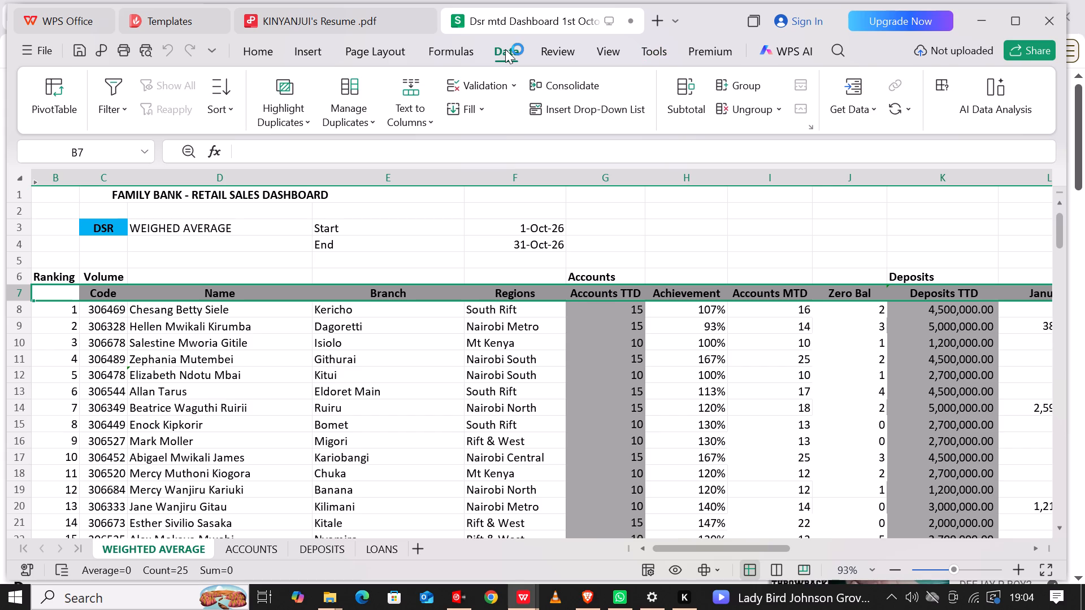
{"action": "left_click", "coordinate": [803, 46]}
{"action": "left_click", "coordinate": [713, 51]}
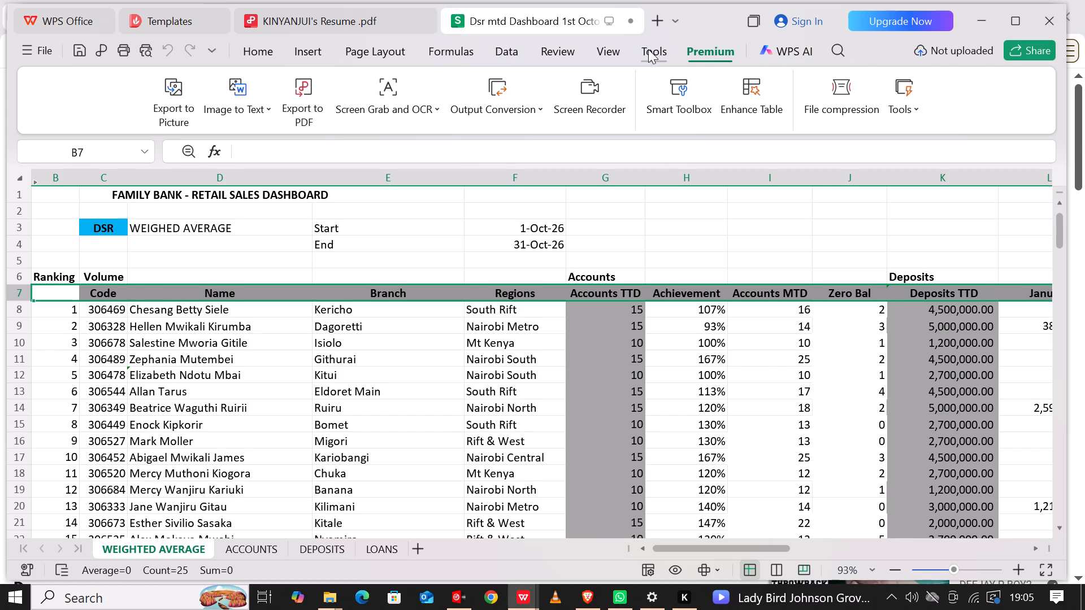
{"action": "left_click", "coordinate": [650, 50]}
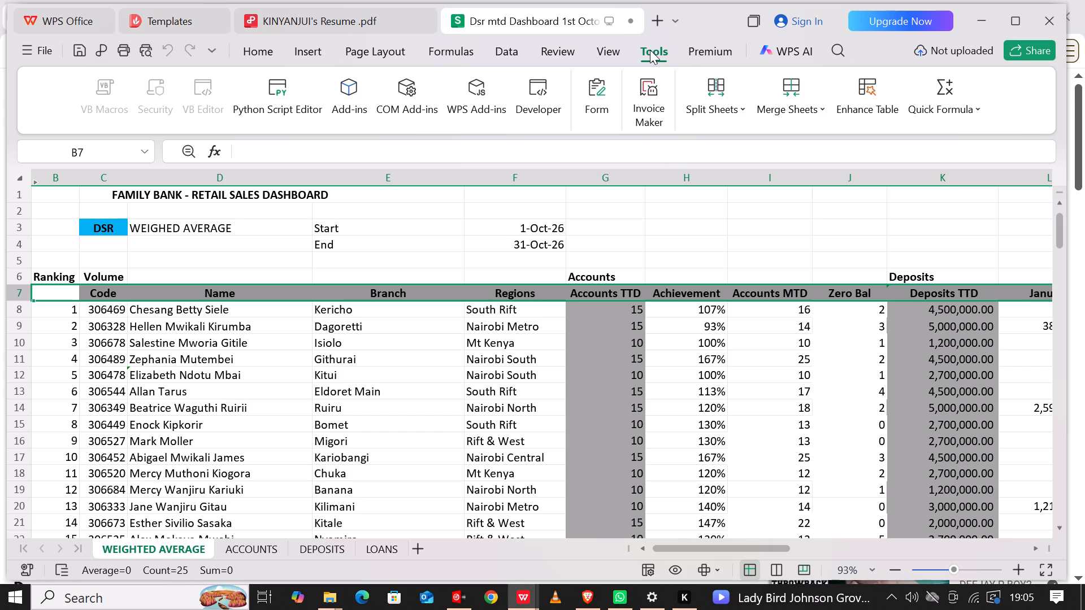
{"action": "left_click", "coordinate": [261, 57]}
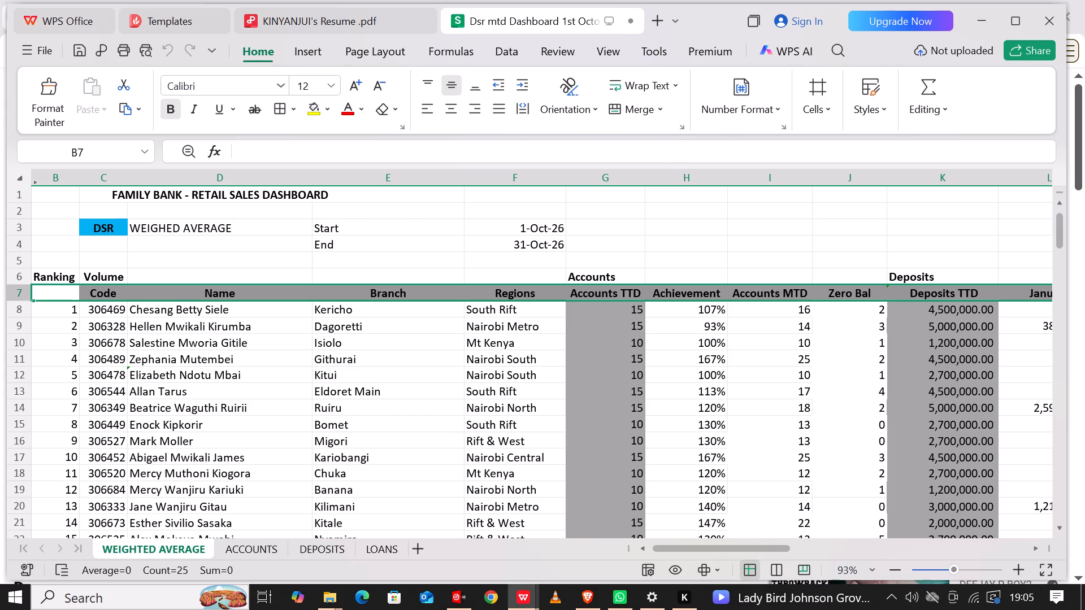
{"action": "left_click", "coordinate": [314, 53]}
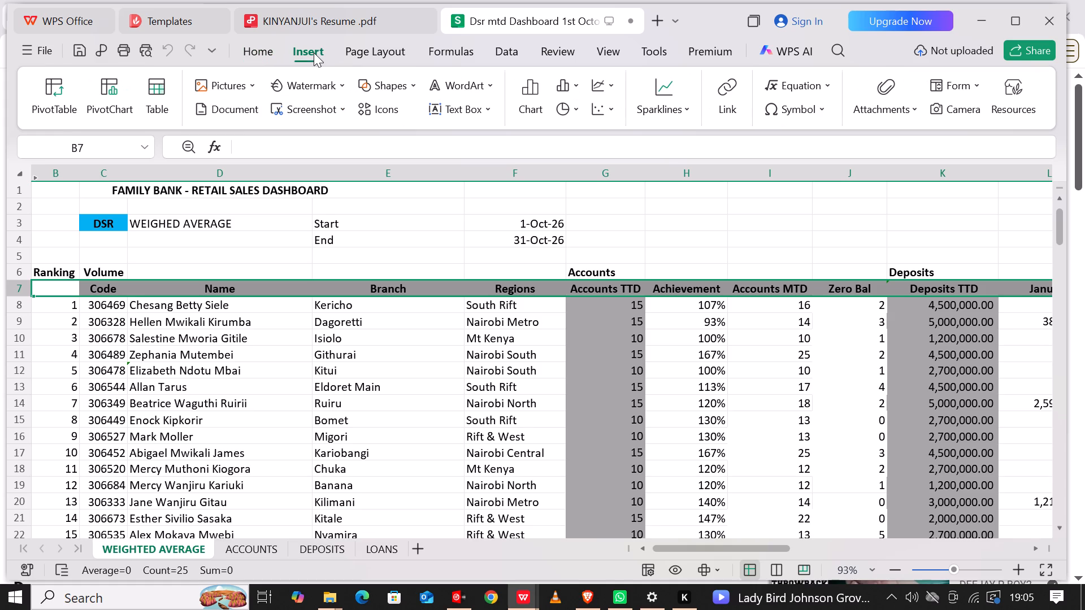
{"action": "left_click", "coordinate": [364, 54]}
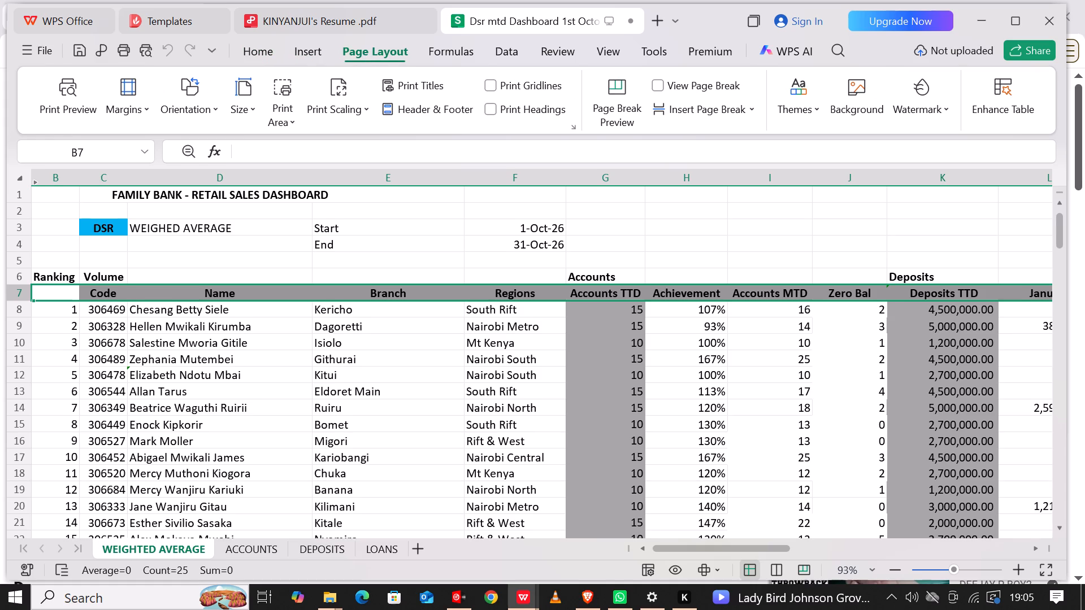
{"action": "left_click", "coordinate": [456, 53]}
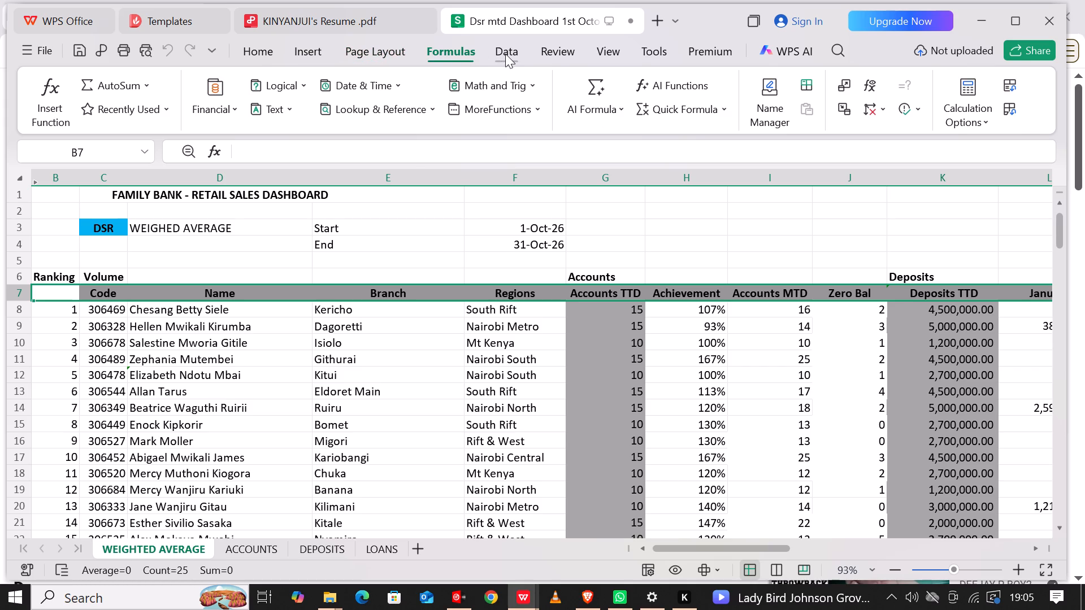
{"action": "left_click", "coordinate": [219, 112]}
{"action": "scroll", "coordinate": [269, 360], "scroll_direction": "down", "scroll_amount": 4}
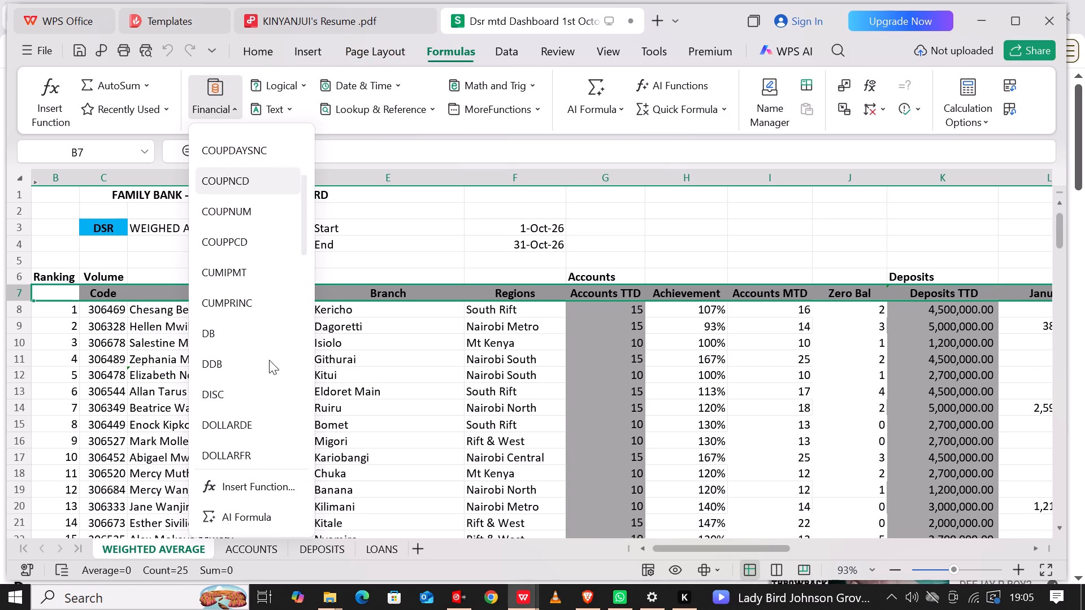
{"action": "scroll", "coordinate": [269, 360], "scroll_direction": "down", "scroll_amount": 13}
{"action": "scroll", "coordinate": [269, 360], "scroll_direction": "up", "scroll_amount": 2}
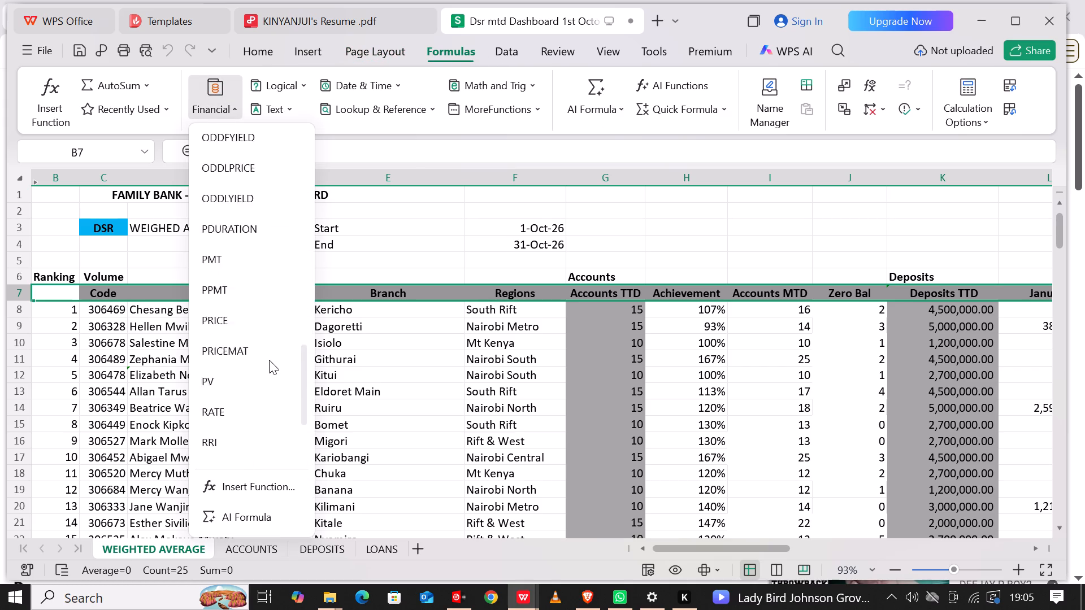
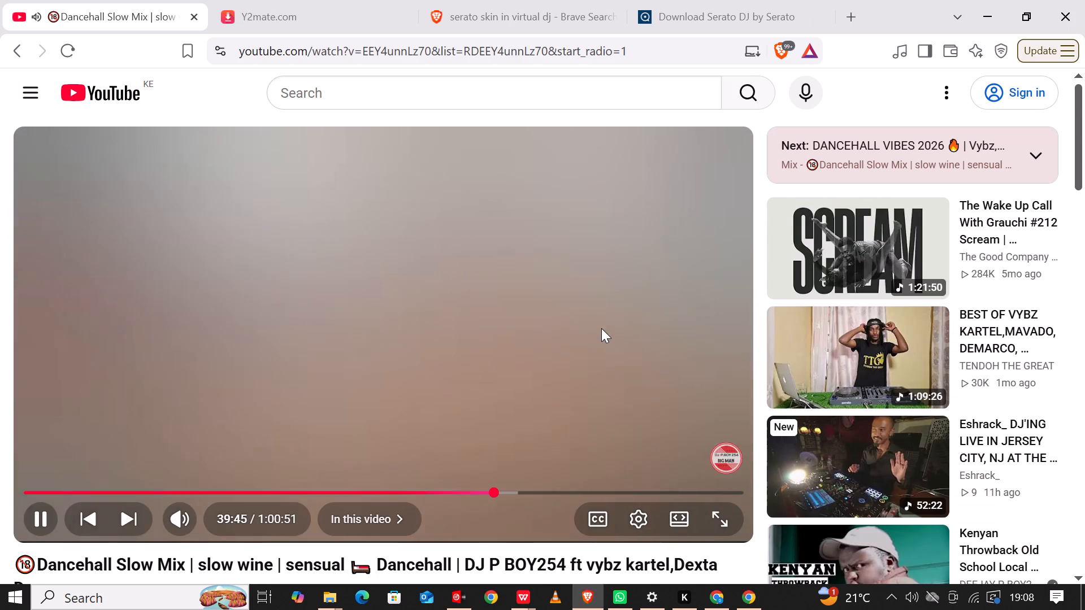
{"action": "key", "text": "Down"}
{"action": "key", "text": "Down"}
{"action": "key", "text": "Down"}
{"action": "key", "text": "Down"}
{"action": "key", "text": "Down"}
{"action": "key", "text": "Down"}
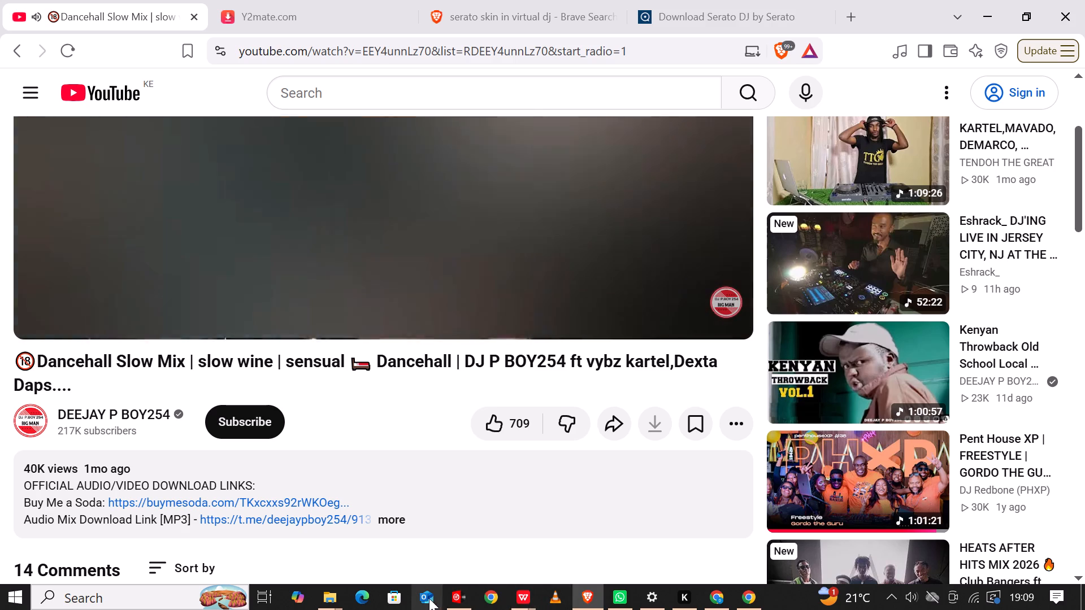
Switch to the October dashboard workbook in WPS Office and examine the WEIGHTED AVERAGE rows across to the blank columns past Z.
{"action": "left_click", "coordinate": [536, 596]}
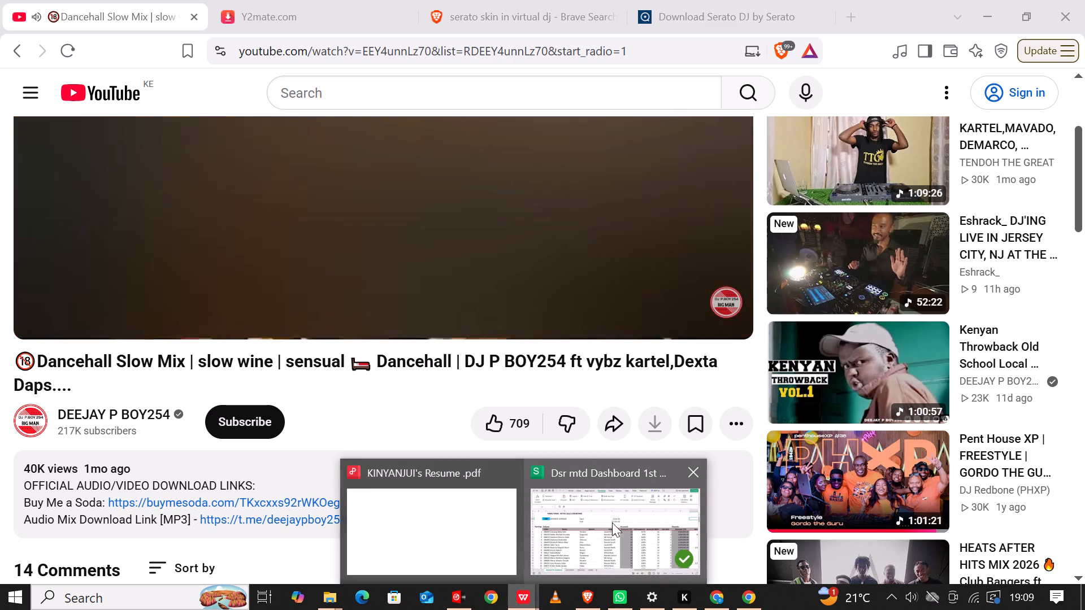
{"action": "left_click", "coordinate": [614, 516]}
{"action": "scroll", "coordinate": [614, 516], "scroll_direction": "down", "scroll_amount": 3}
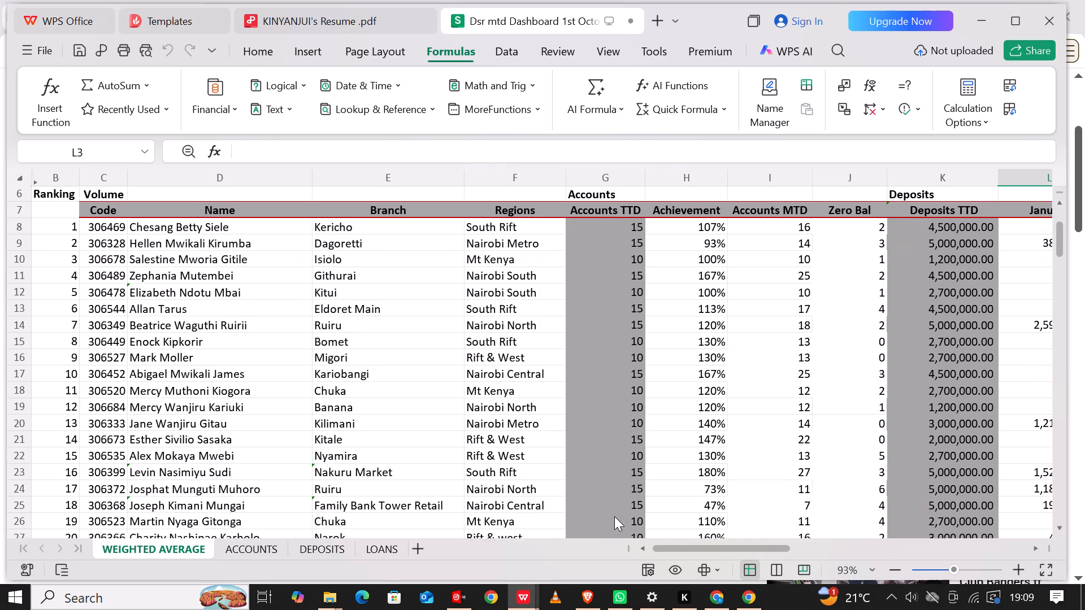
{"action": "scroll", "coordinate": [614, 516], "scroll_direction": "down", "scroll_amount": 5}
{"action": "scroll", "coordinate": [642, 464], "scroll_direction": "left", "scroll_amount": 4}
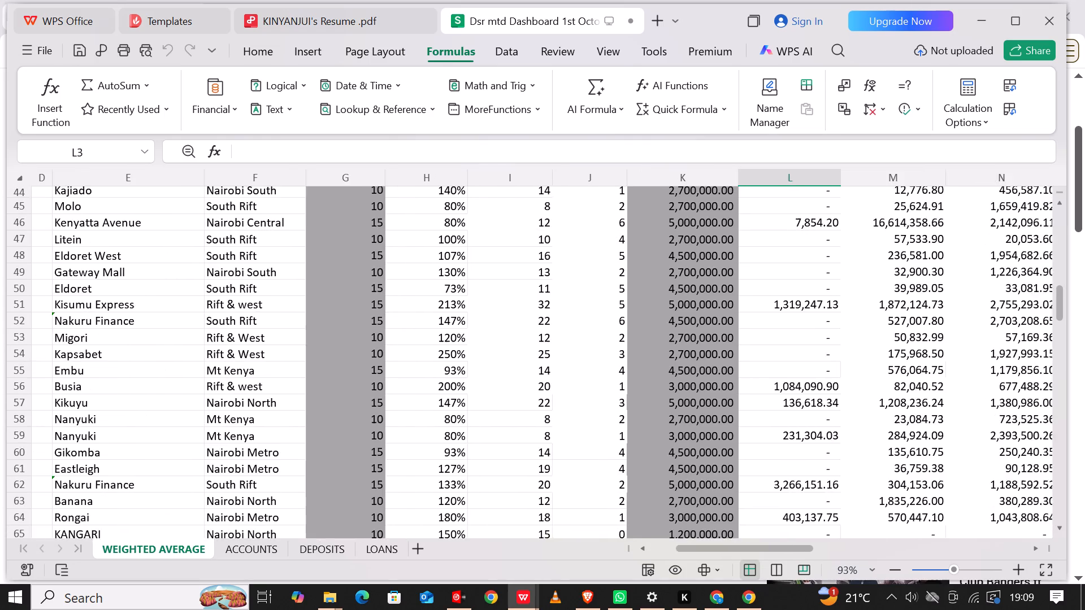
{"action": "scroll", "coordinate": [642, 464], "scroll_direction": "down", "scroll_amount": 3}
{"action": "scroll", "coordinate": [642, 464], "scroll_direction": "left", "scroll_amount": 3}
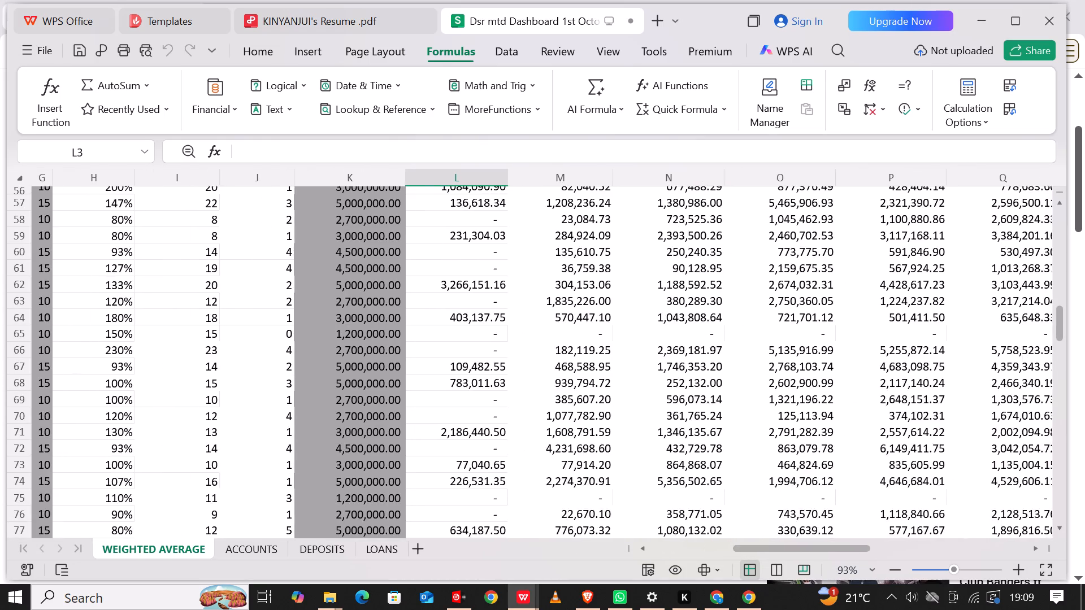
{"action": "scroll", "coordinate": [642, 464], "scroll_direction": "left", "scroll_amount": 2}
{"action": "scroll", "coordinate": [530, 468], "scroll_direction": "left", "scroll_amount": 12}
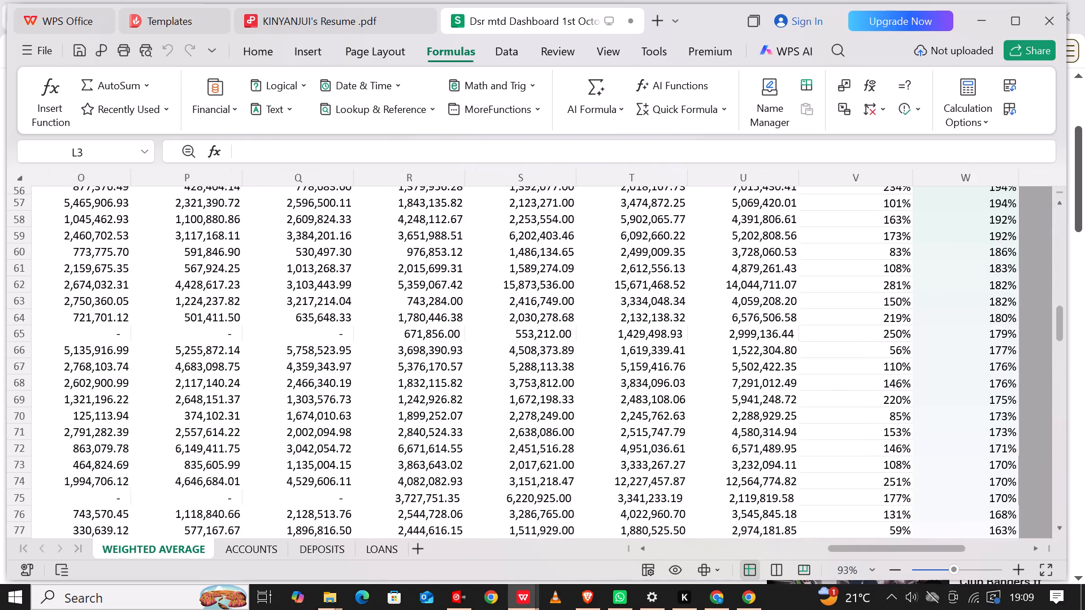
{"action": "scroll", "coordinate": [530, 468], "scroll_direction": "left", "scroll_amount": 16}
{"action": "scroll", "coordinate": [530, 468], "scroll_direction": "right", "scroll_amount": 1}
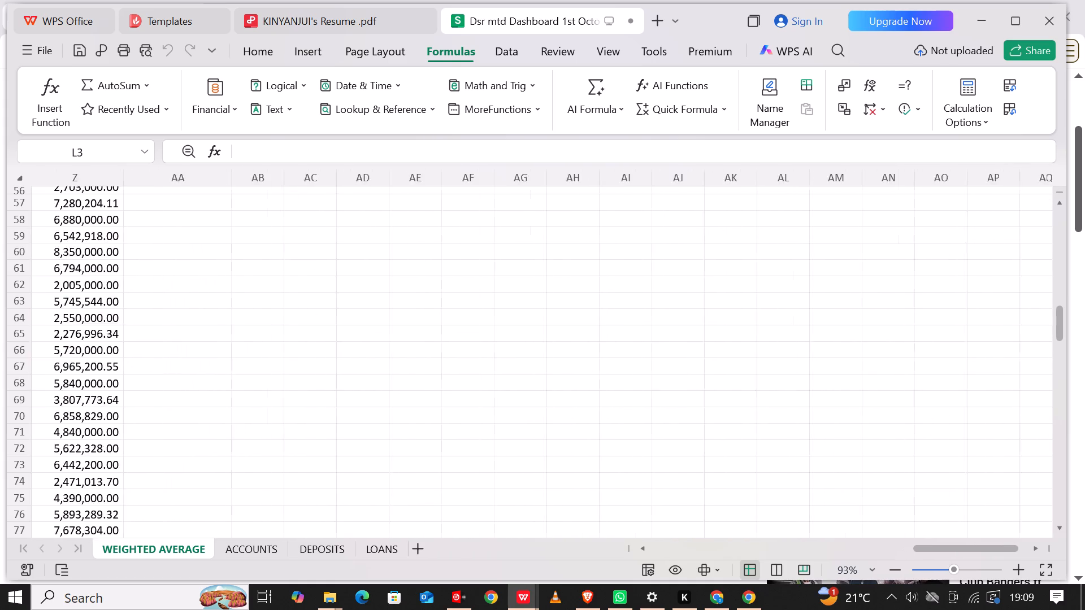
{"action": "scroll", "coordinate": [530, 468], "scroll_direction": "right", "scroll_amount": 1}
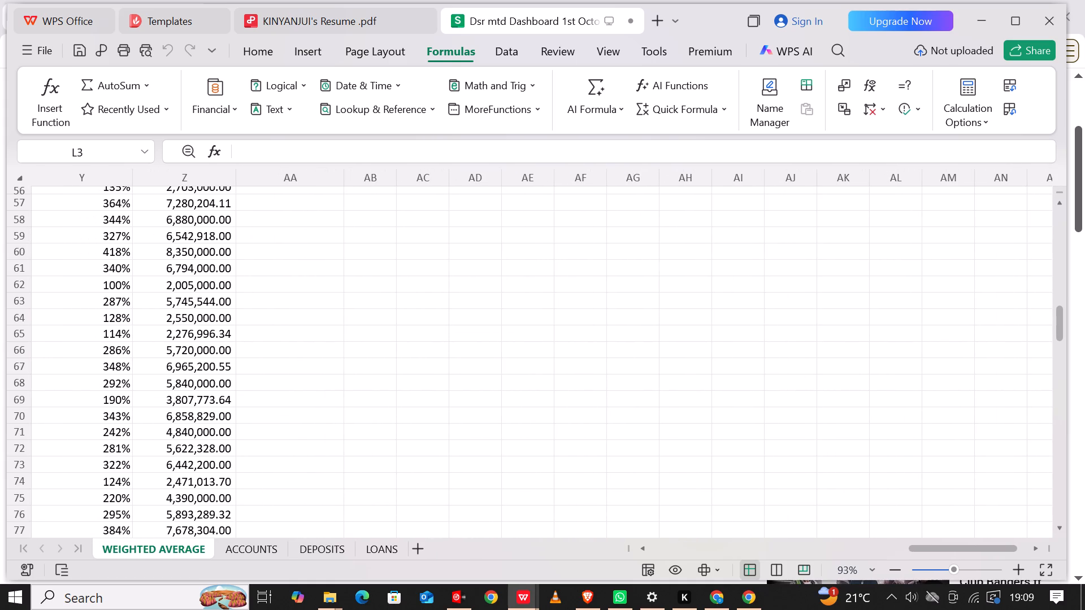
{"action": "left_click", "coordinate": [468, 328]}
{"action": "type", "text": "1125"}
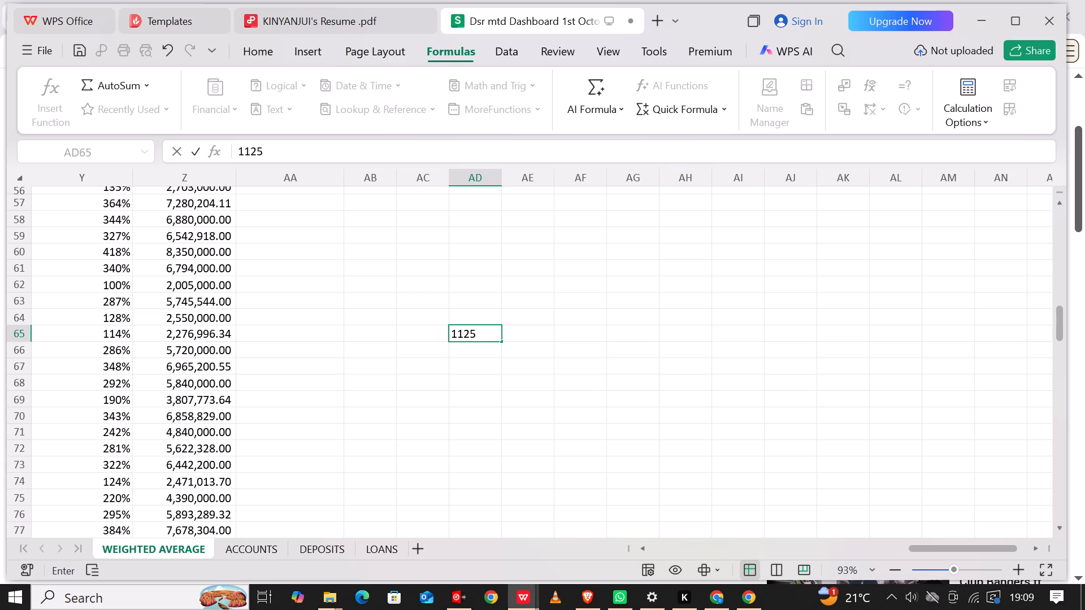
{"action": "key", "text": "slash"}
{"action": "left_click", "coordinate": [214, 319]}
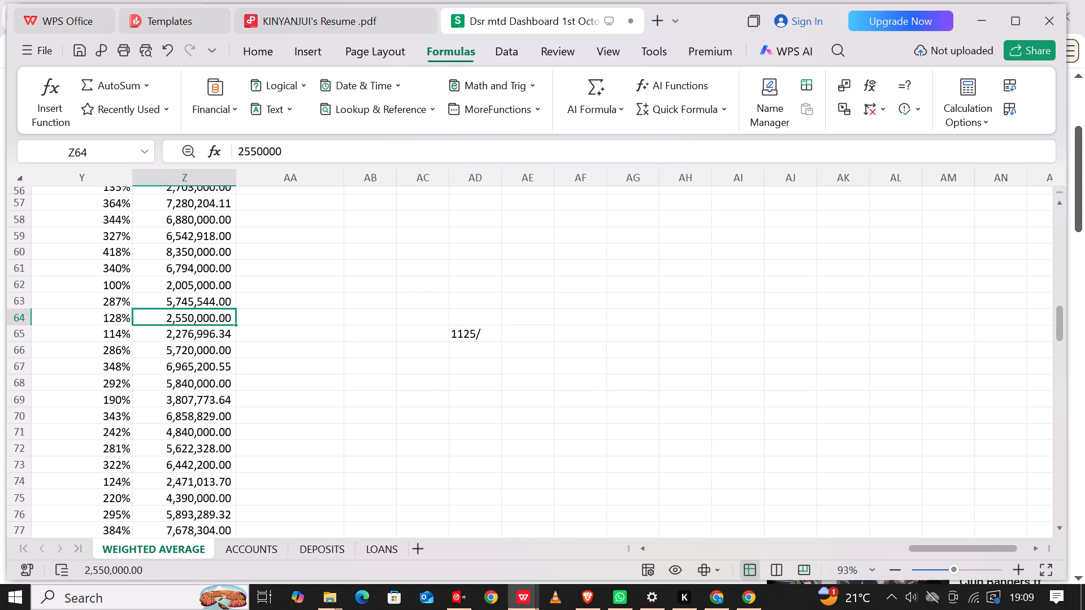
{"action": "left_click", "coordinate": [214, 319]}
Replace the content of cell AD65 with the formula =Z65-Z64.
{"action": "left_click", "coordinate": [475, 334]}
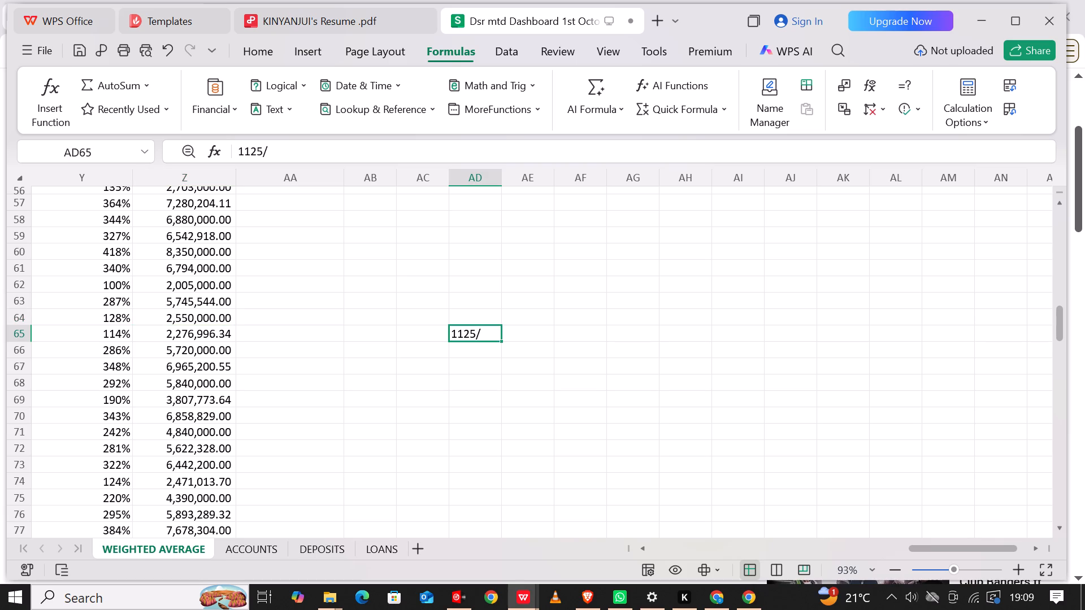
{"action": "key", "text": "BackSpace"}
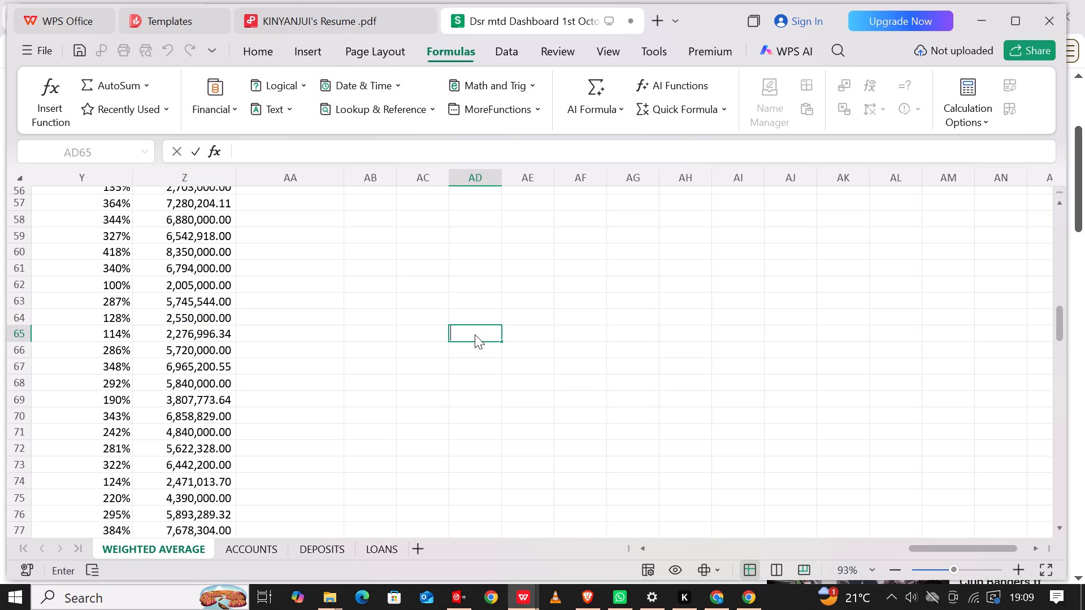
{"action": "key", "text": "equal"}
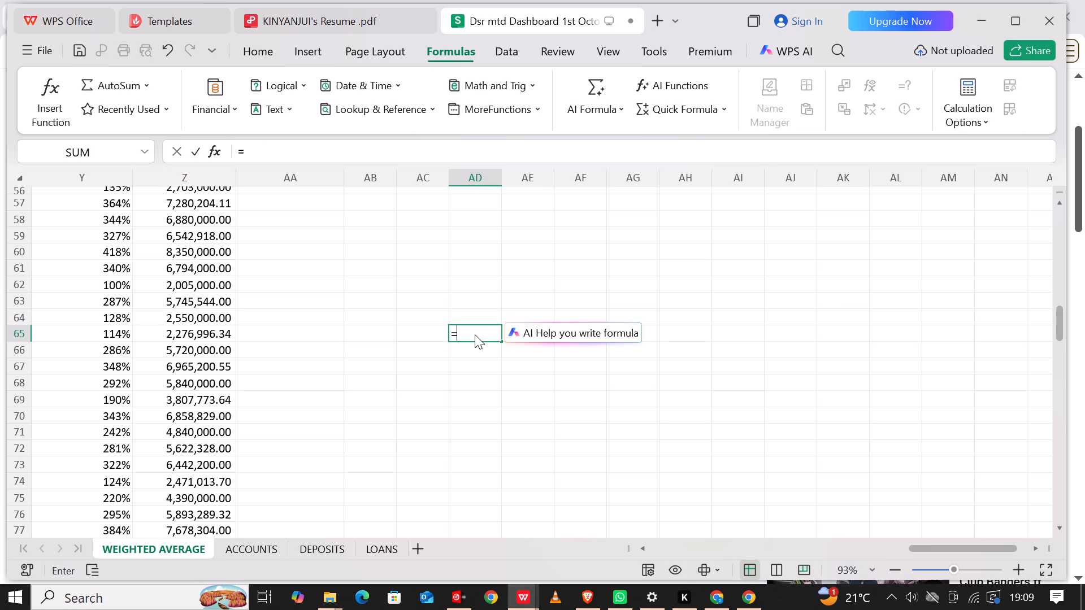
{"action": "left_click", "coordinate": [187, 338]}
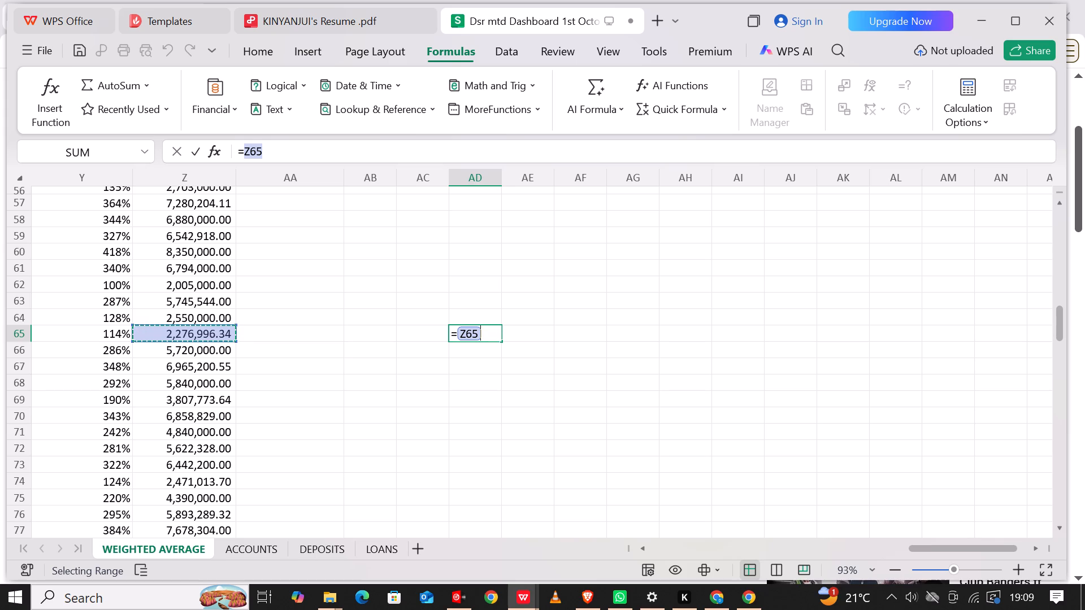
{"action": "key", "text": "minus"}
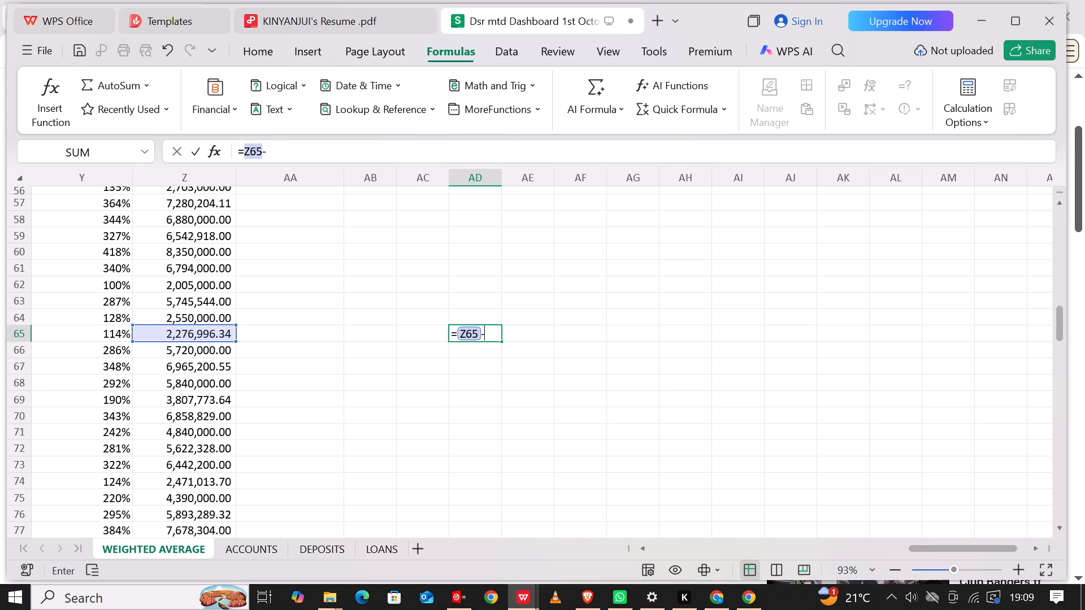
{"action": "left_click", "coordinate": [211, 319]}
{"action": "key", "text": "Return"}
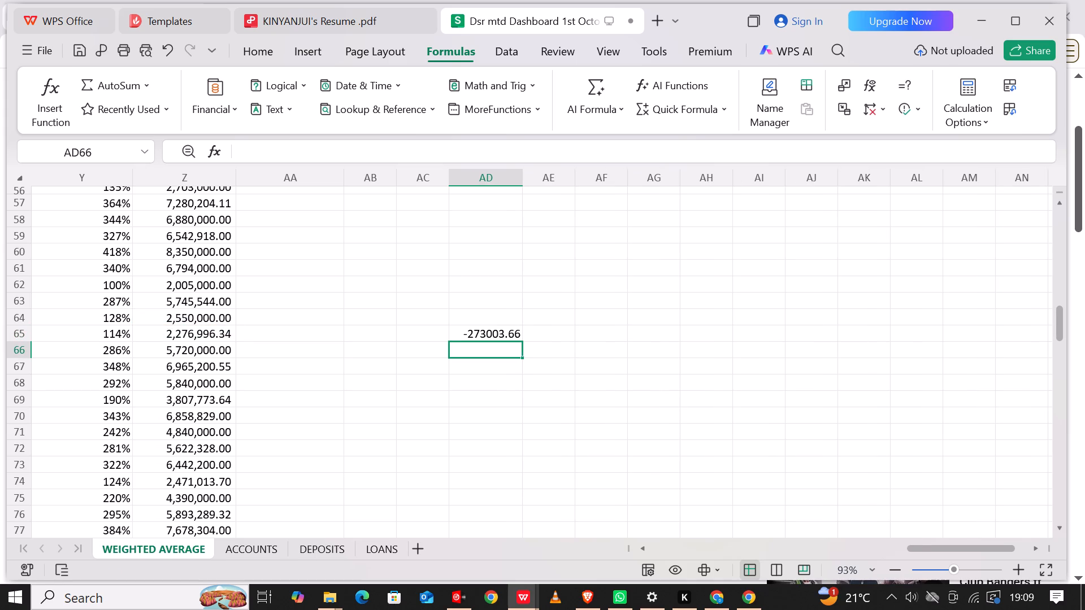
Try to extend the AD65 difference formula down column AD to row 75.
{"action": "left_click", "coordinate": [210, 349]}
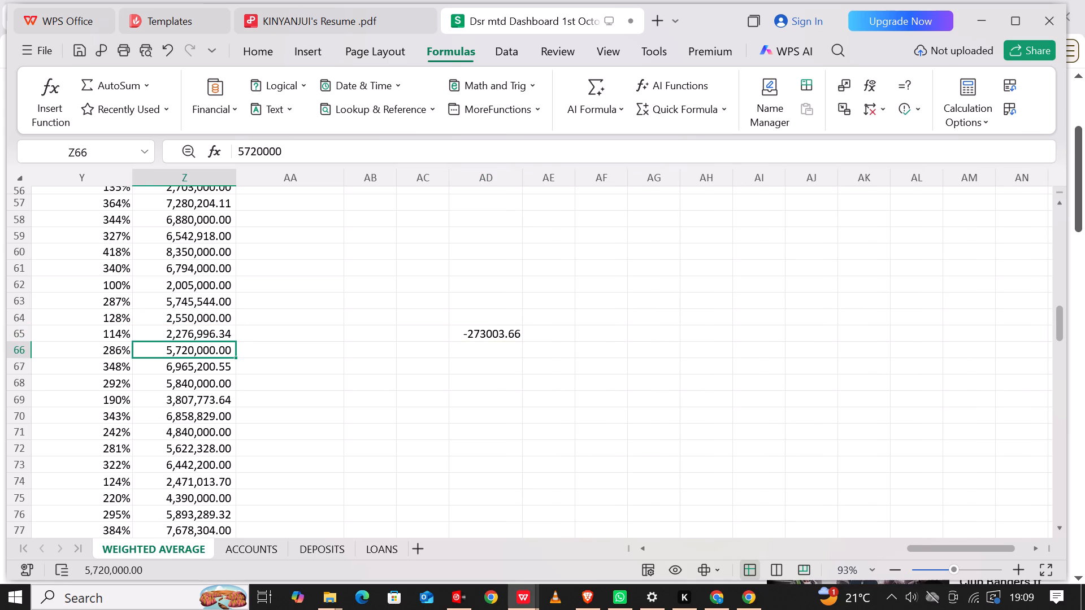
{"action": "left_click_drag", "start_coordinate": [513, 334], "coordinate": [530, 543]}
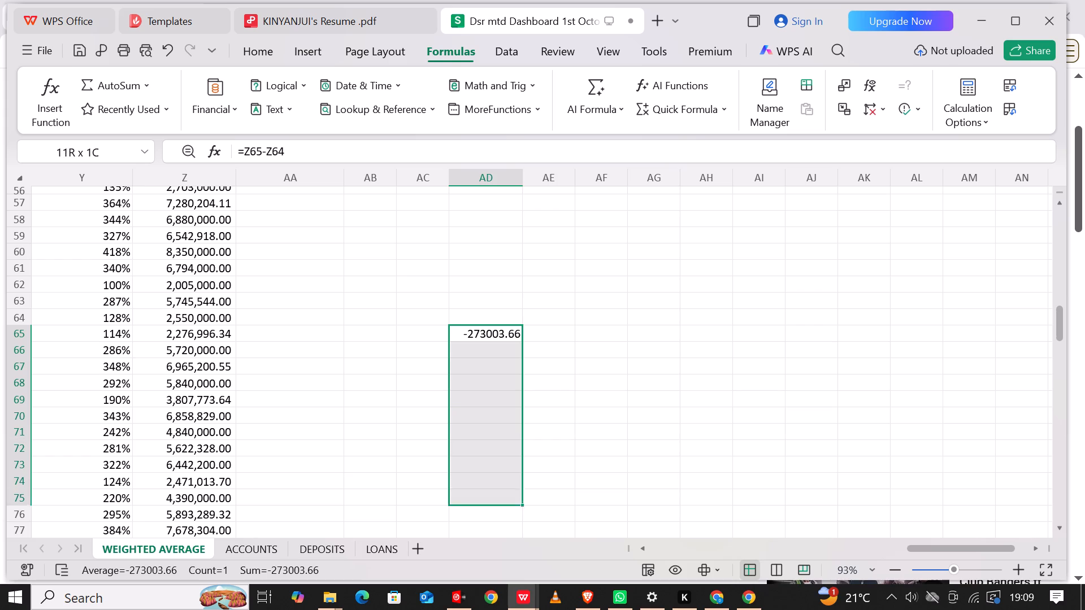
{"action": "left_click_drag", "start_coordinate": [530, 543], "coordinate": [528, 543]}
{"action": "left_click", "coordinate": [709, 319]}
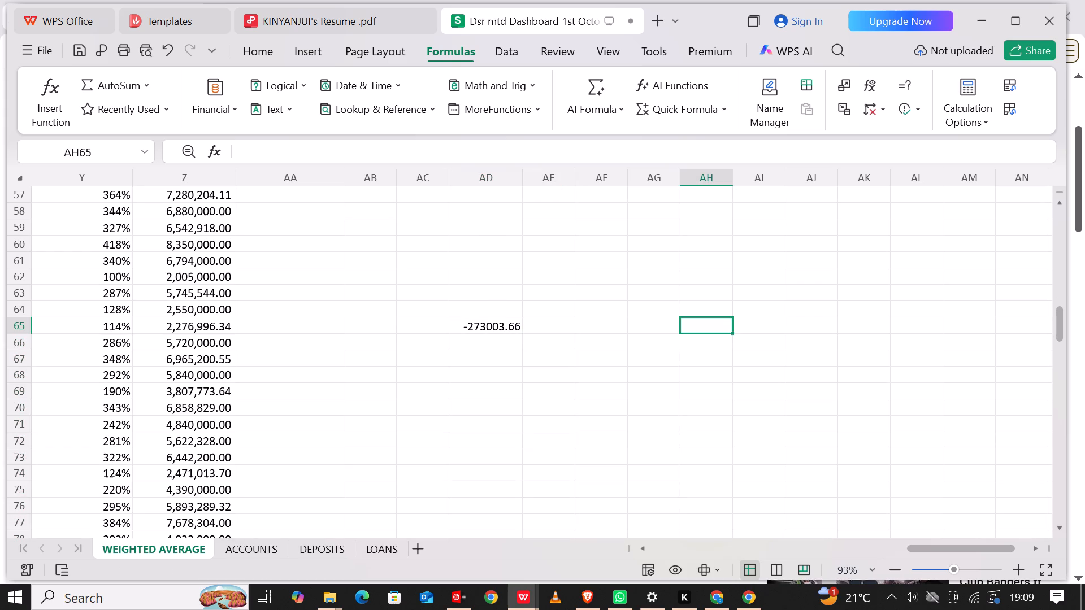
Enter the formula =Z8-X8P in cell AA8, beside the first staff row's MTD Loans value.
{"action": "scroll", "coordinate": [362, 254], "scroll_direction": "up", "scroll_amount": 11}
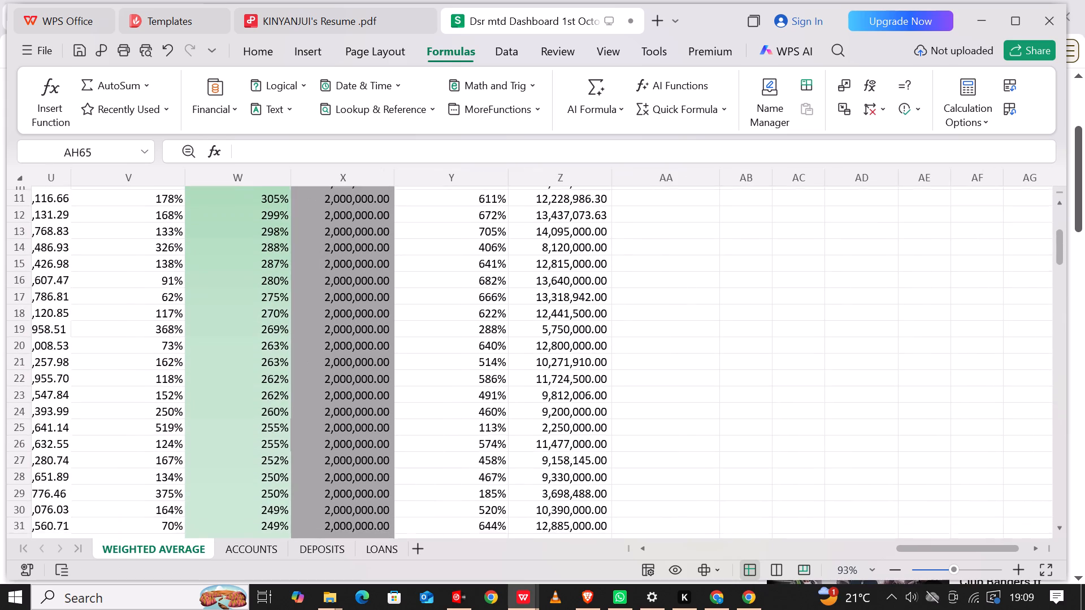
{"action": "scroll", "coordinate": [362, 254], "scroll_direction": "up", "scroll_amount": 2}
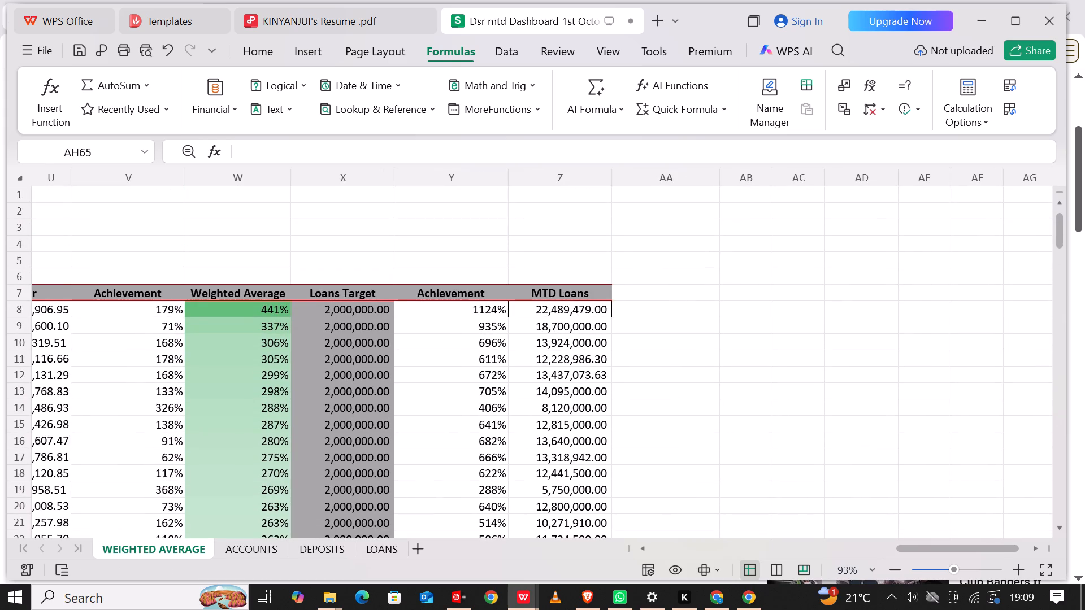
{"action": "left_click", "coordinate": [673, 290]}
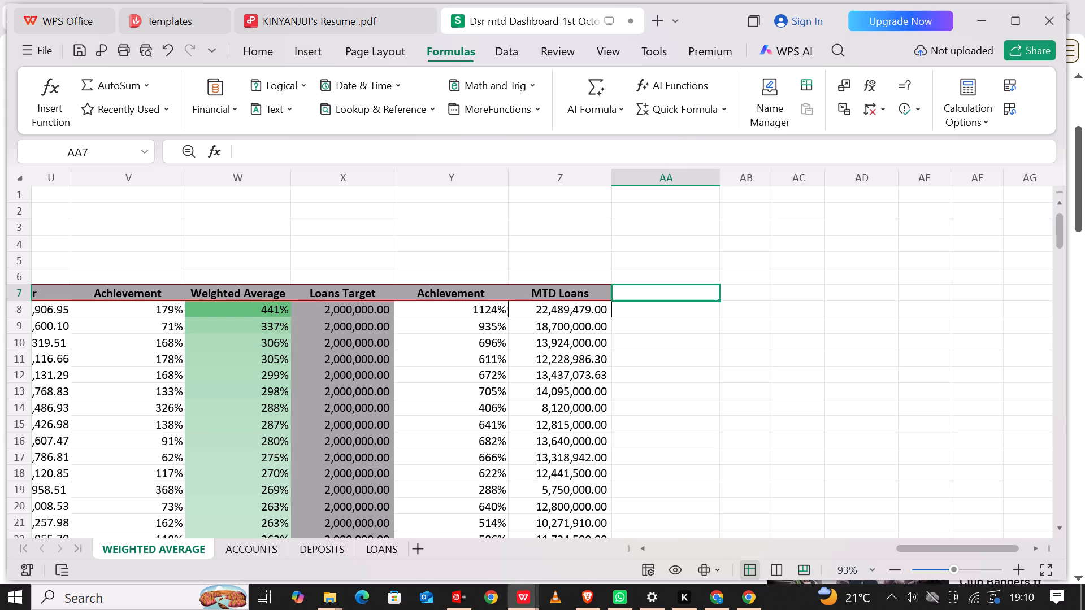
{"action": "left_click", "coordinate": [650, 314]}
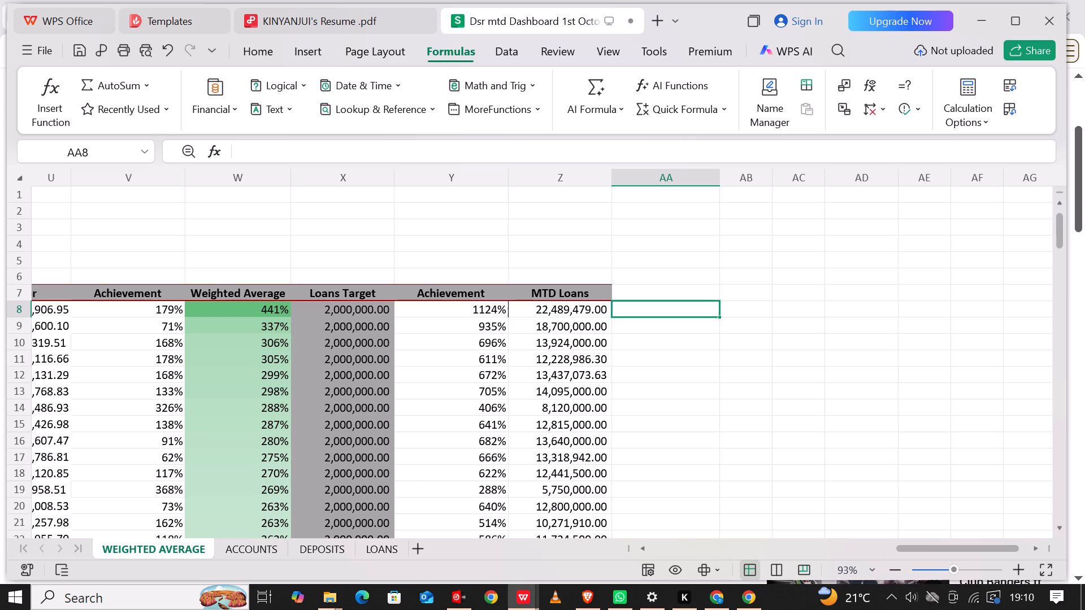
{"action": "key", "text": "equal"}
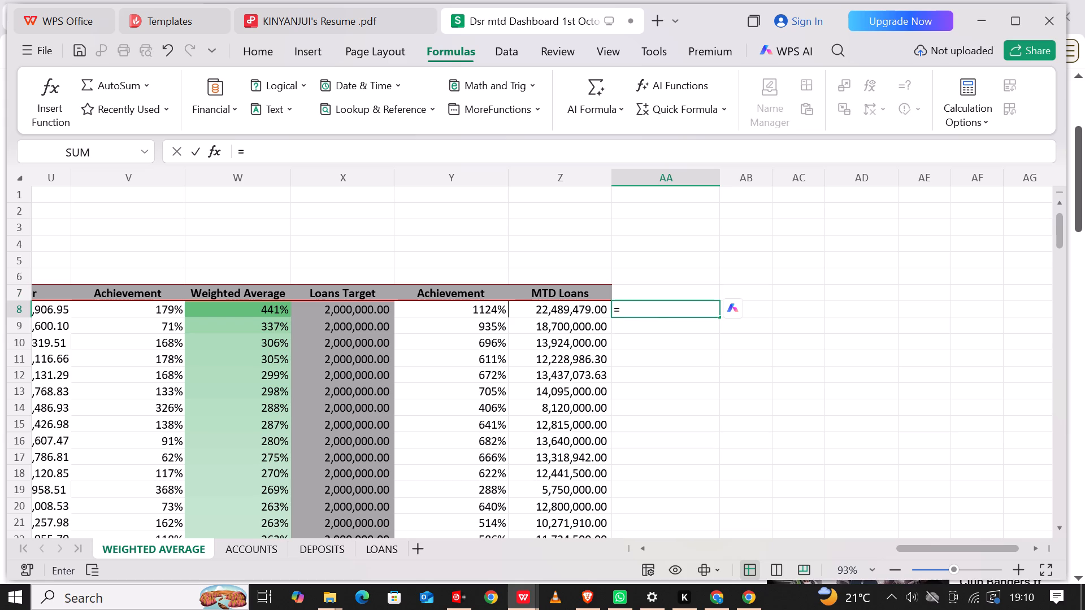
{"action": "scroll", "coordinate": [131, 318], "scroll_direction": "right", "scroll_amount": 1}
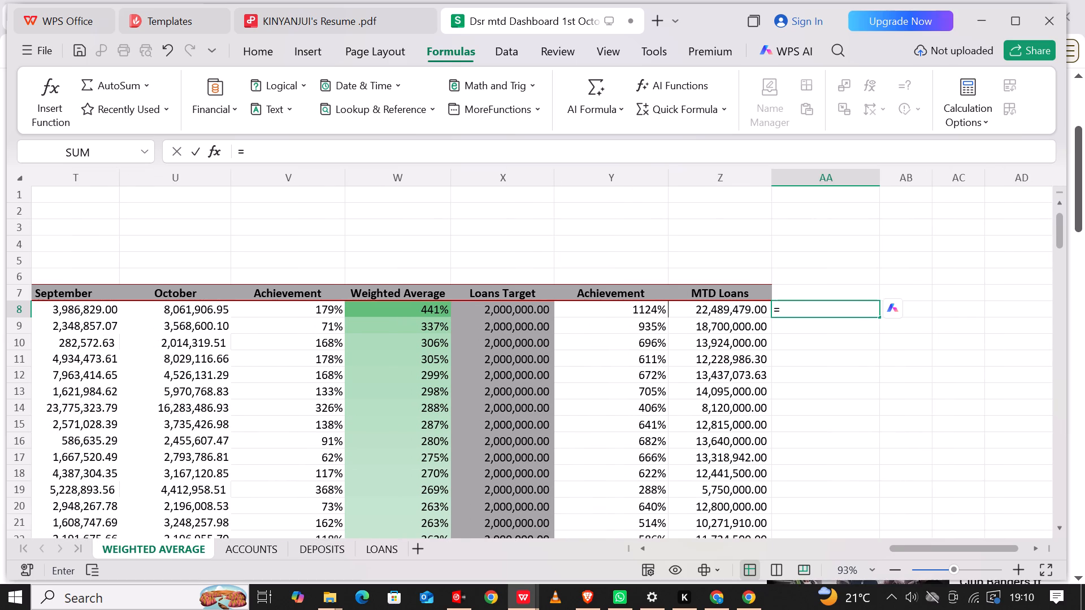
{"action": "scroll", "coordinate": [131, 318], "scroll_direction": "right", "scroll_amount": 1}
{"action": "left_click", "coordinate": [497, 313]}
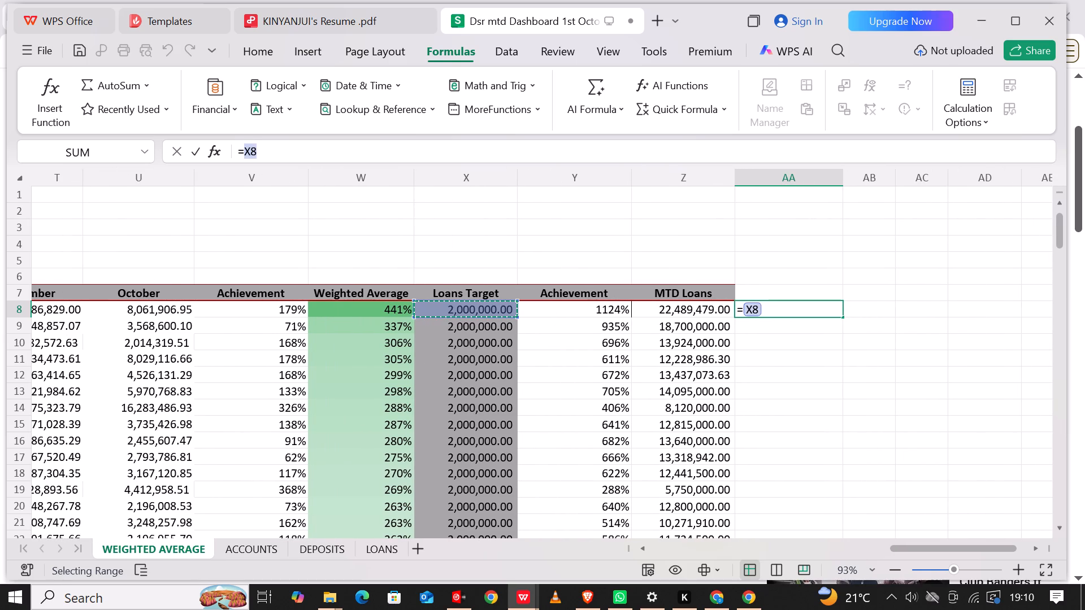
{"action": "key", "text": "BackSpace"}
{"action": "key", "text": "BackSpace"}
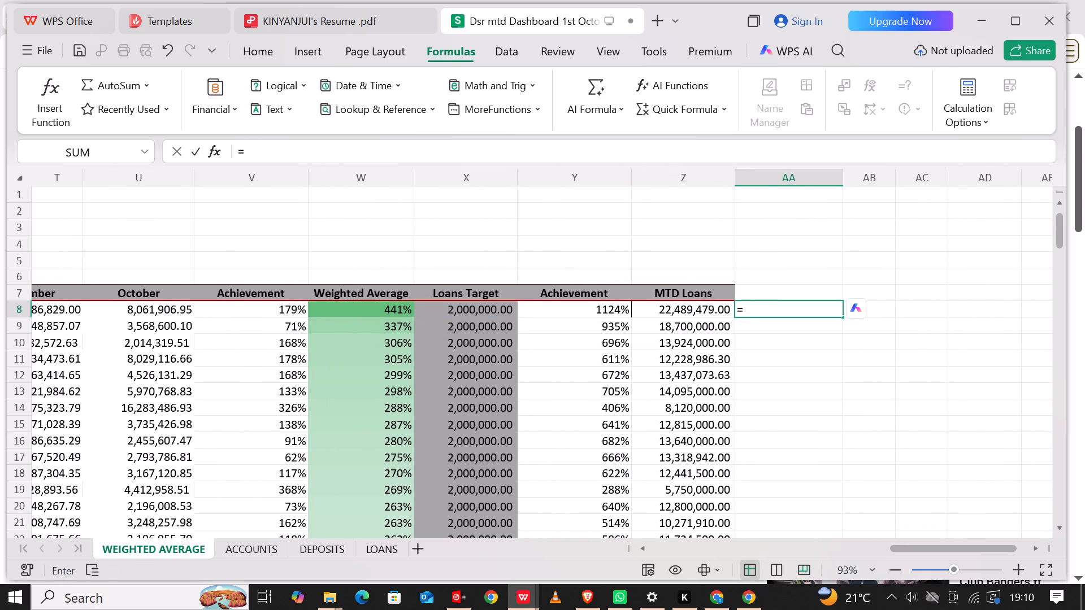
{"action": "left_click", "coordinate": [719, 307]}
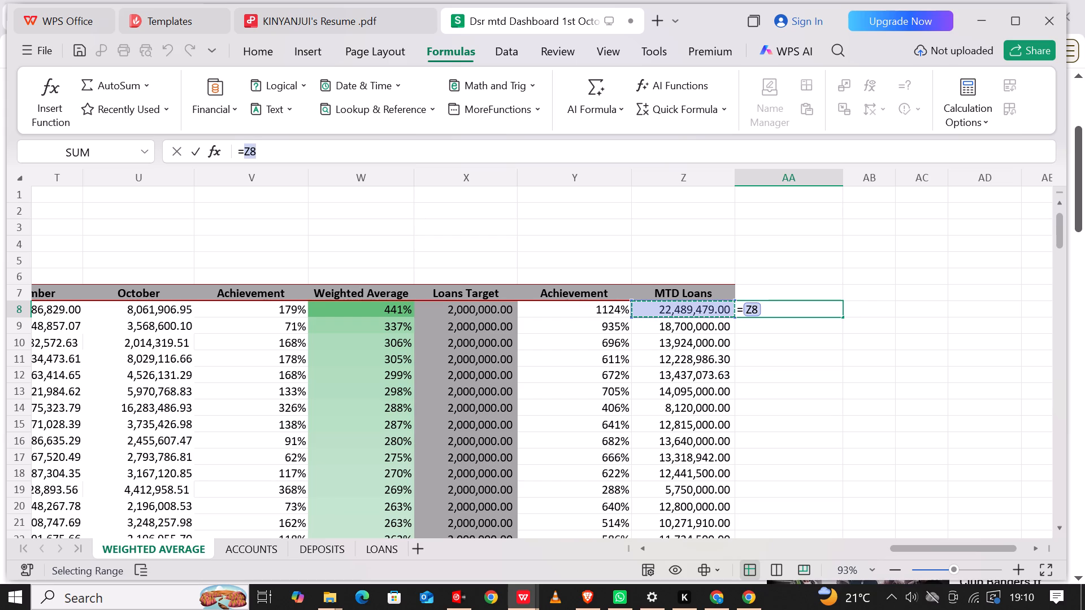
{"action": "key", "text": "minus"}
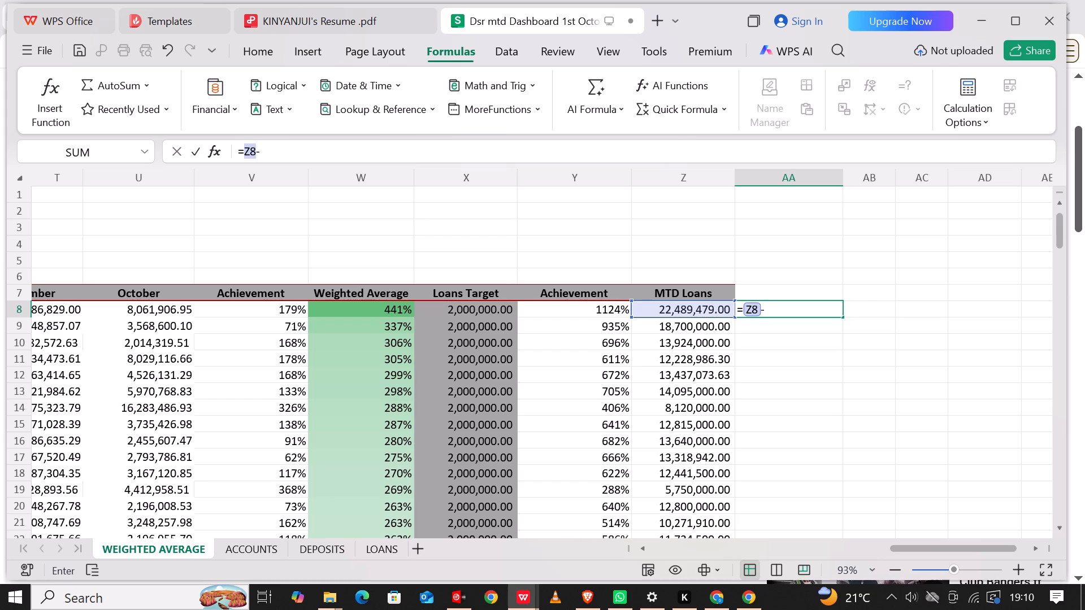
{"action": "left_click", "coordinate": [492, 311]}
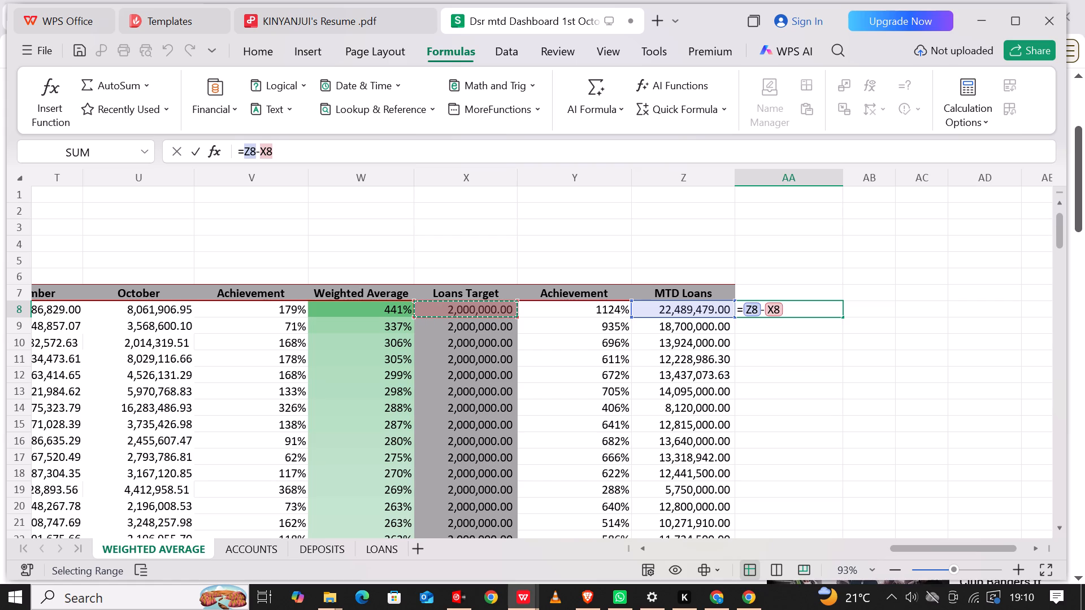
{"action": "key", "text": "shift+p"}
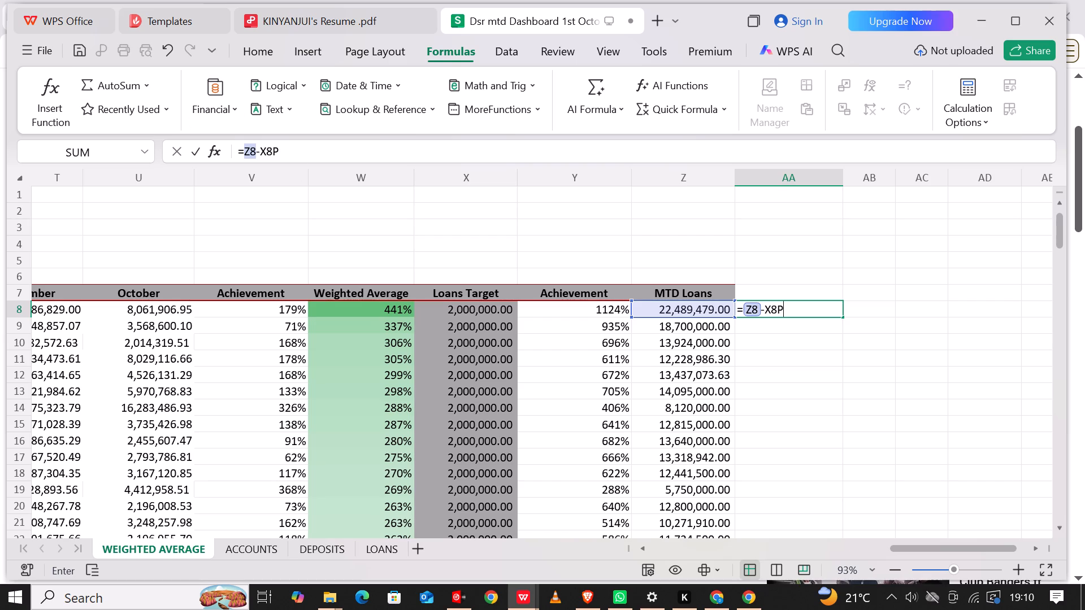
{"action": "key", "text": "Return"}
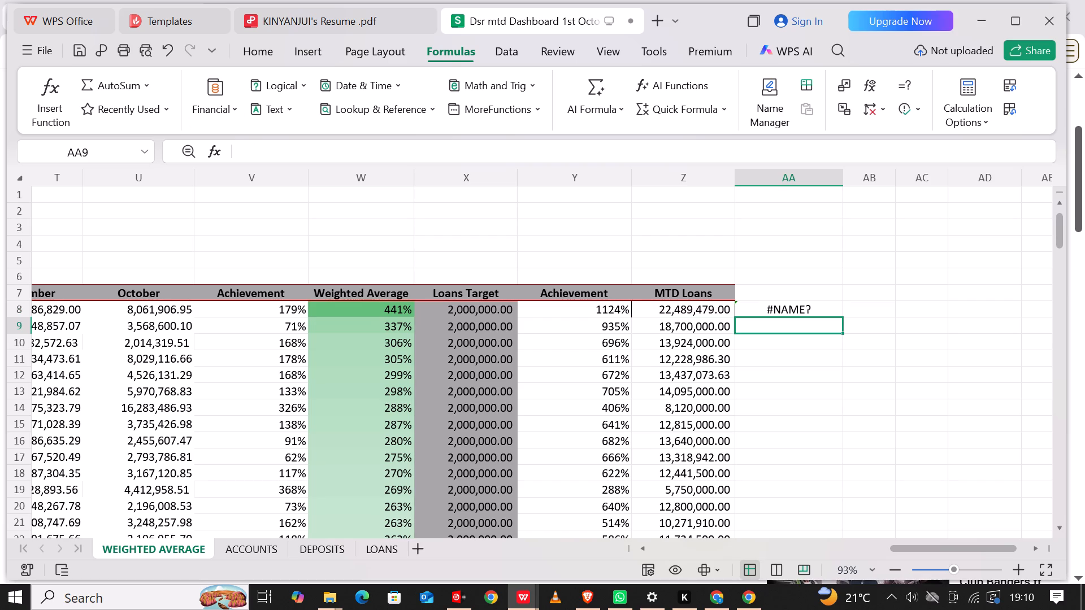
Correct the formula in cell AA8 to =Z8-X8.
{"action": "left_click", "coordinate": [789, 304]}
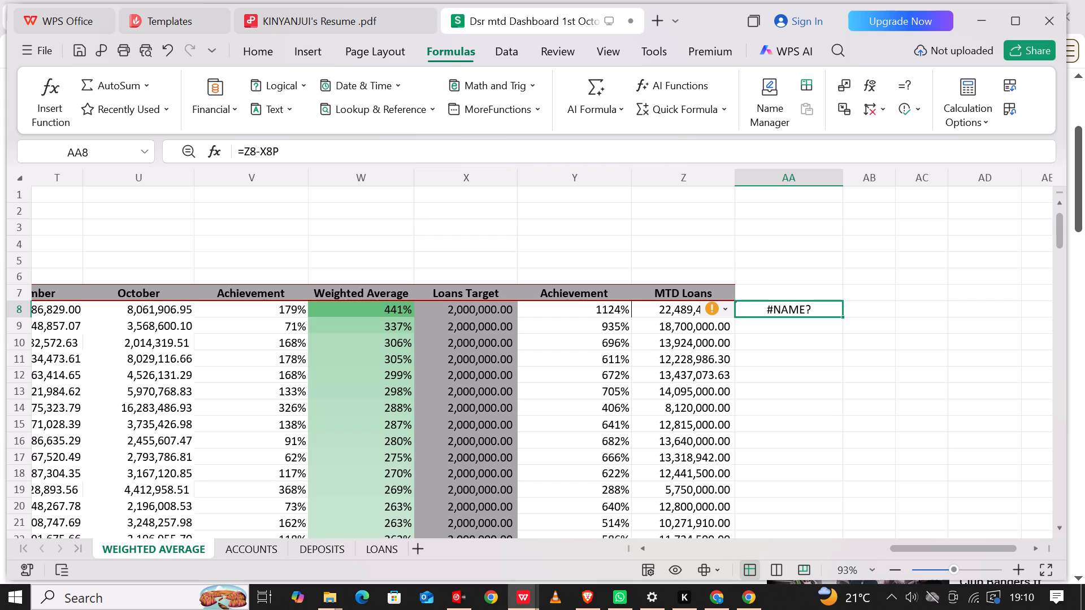
{"action": "left_click", "coordinate": [284, 149]}
{"action": "key", "text": "BackSpace"}
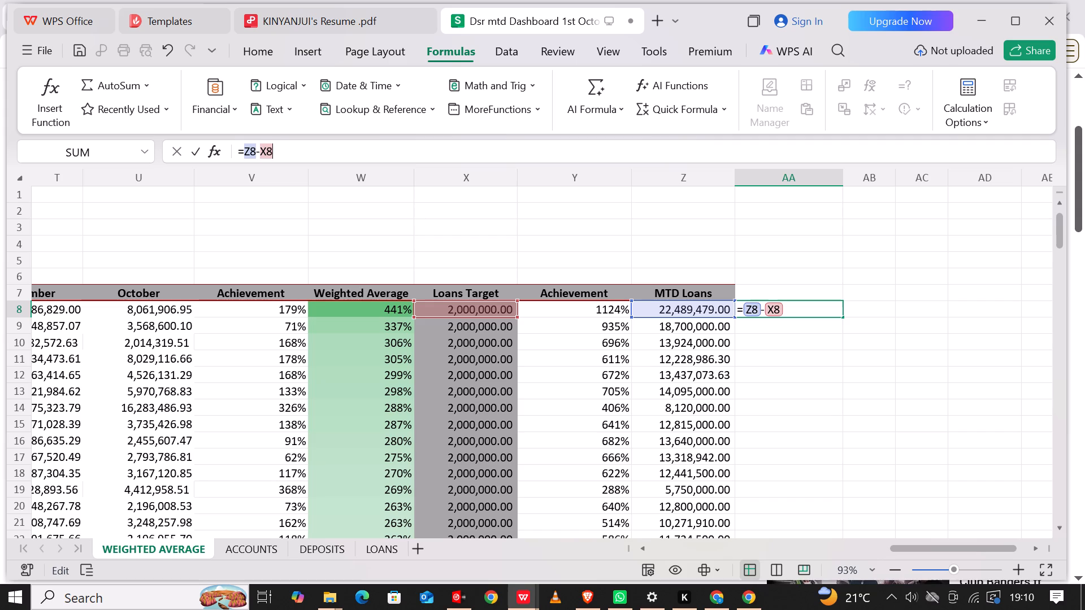
{"action": "key", "text": "Return"}
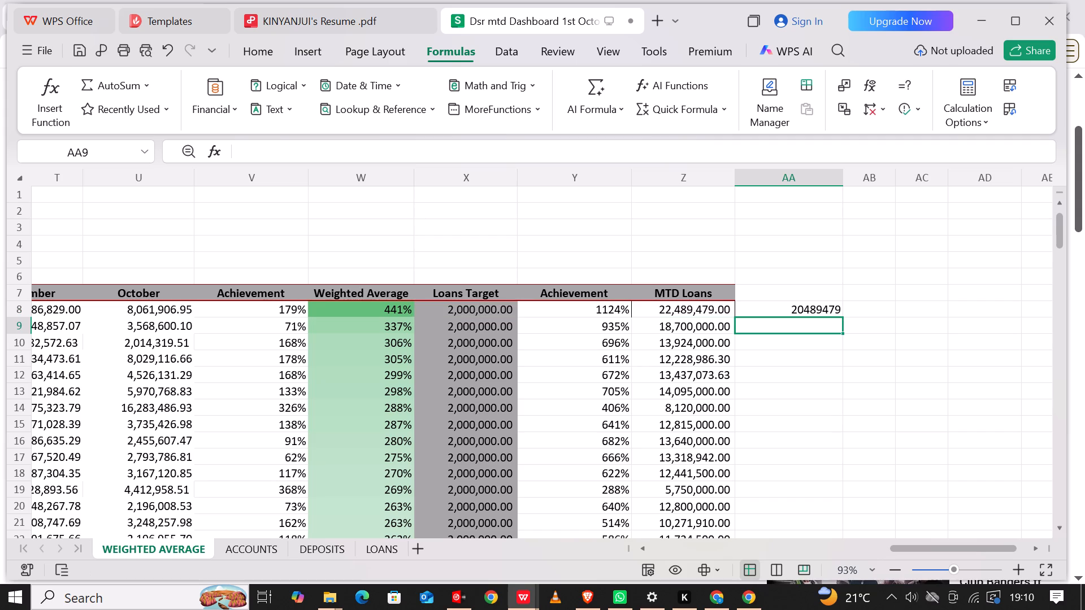
Fill the AA8 loan difference formula down column AA through the totals row 176.
{"action": "left_click", "coordinate": [836, 312]}
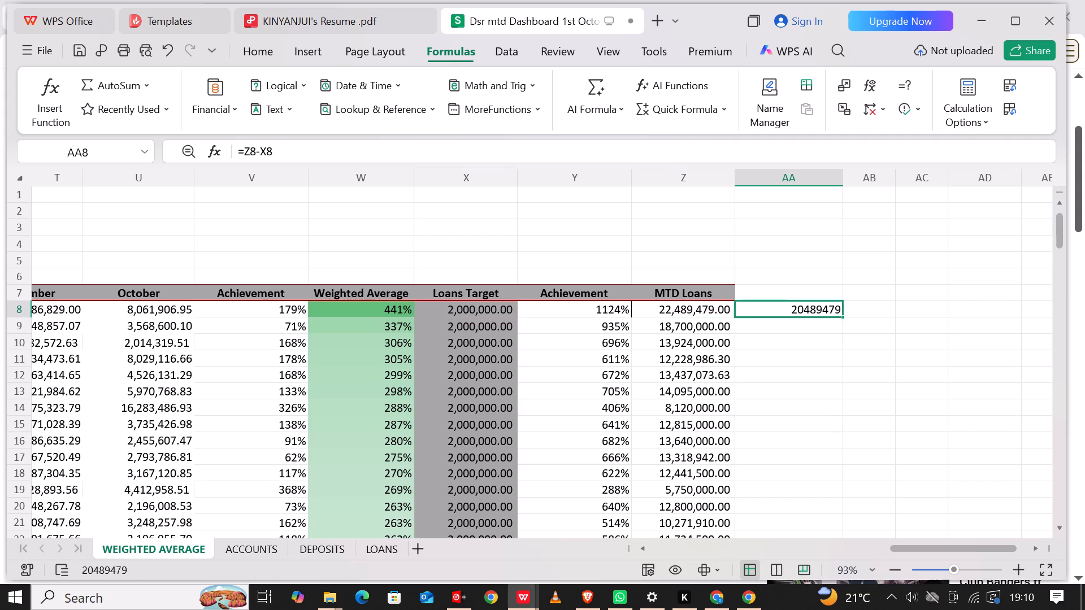
{"action": "left_click_drag", "start_coordinate": [842, 318], "coordinate": [847, 609]}
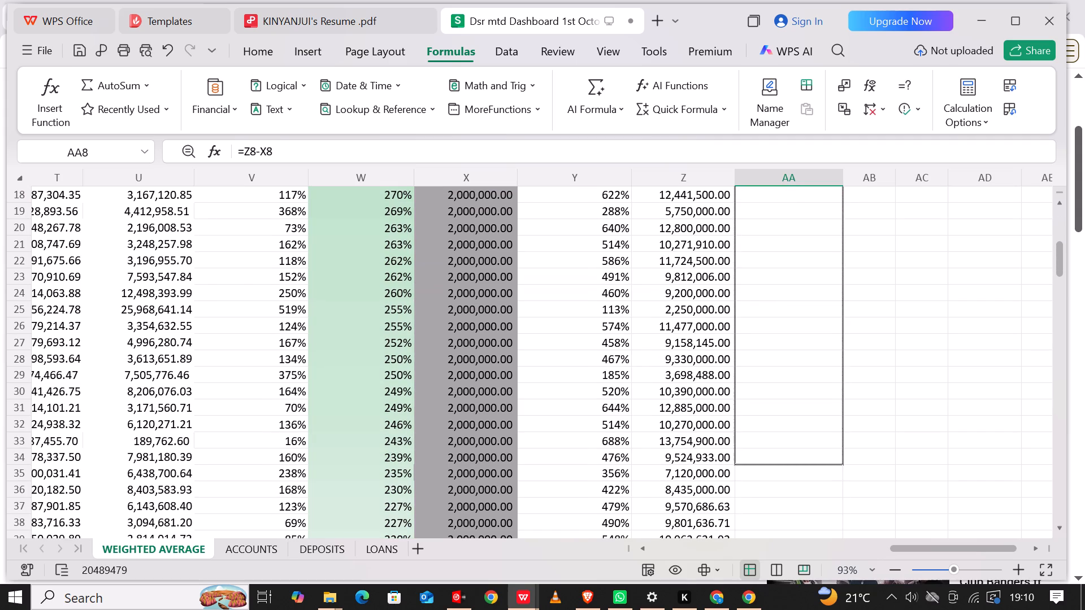
{"action": "left_click_drag", "start_coordinate": [847, 609], "coordinate": [842, 609]}
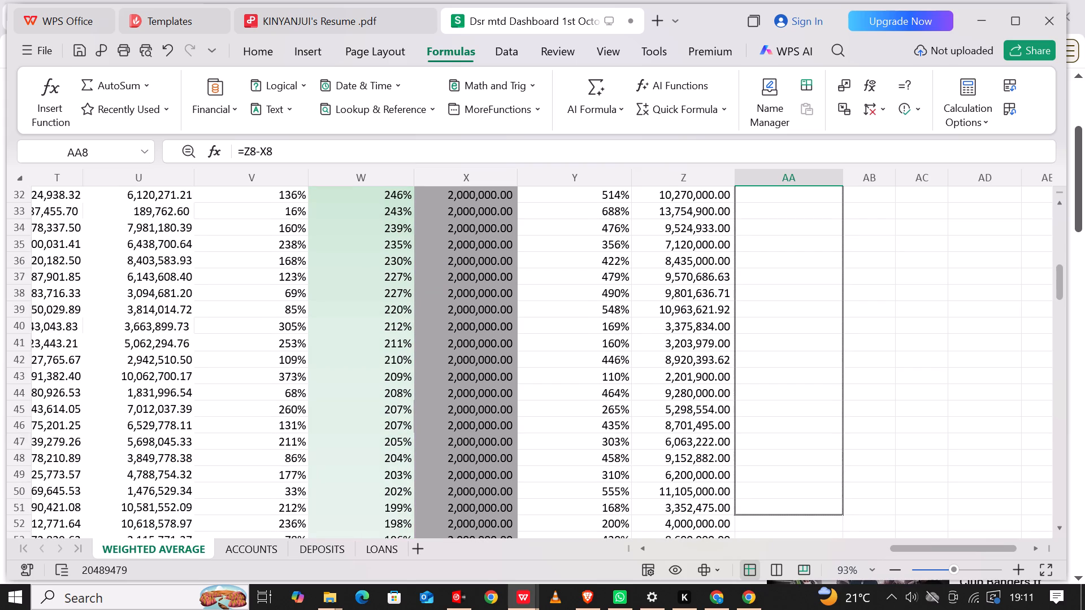
{"action": "left_click_drag", "start_coordinate": [842, 609], "coordinate": [843, 609]}
{"action": "scroll", "coordinate": [874, 341], "scroll_direction": "down", "scroll_amount": 3}
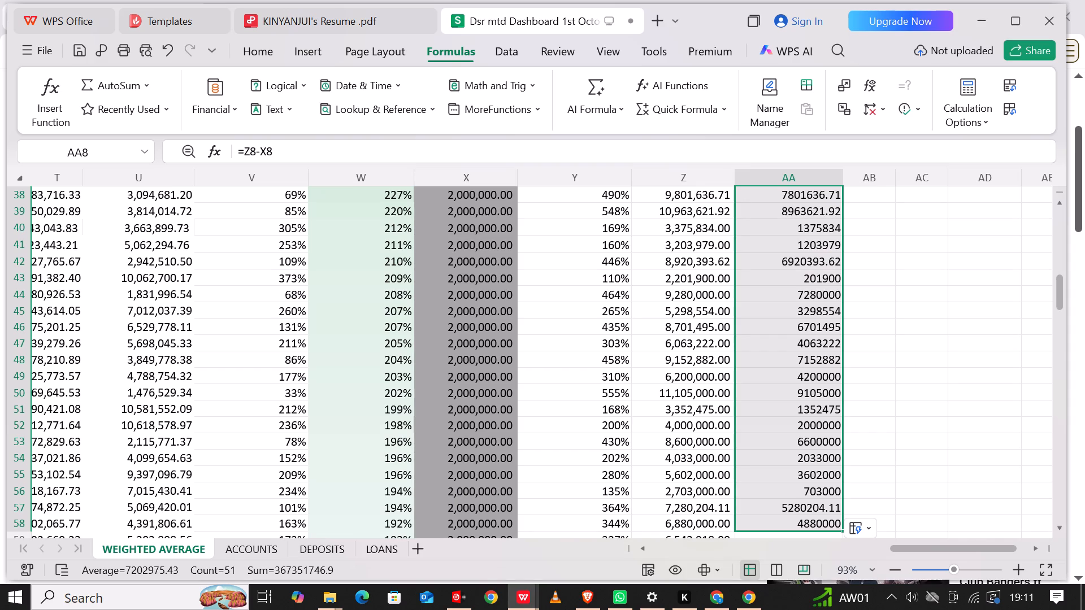
{"action": "scroll", "coordinate": [862, 468], "scroll_direction": "down", "scroll_amount": 2}
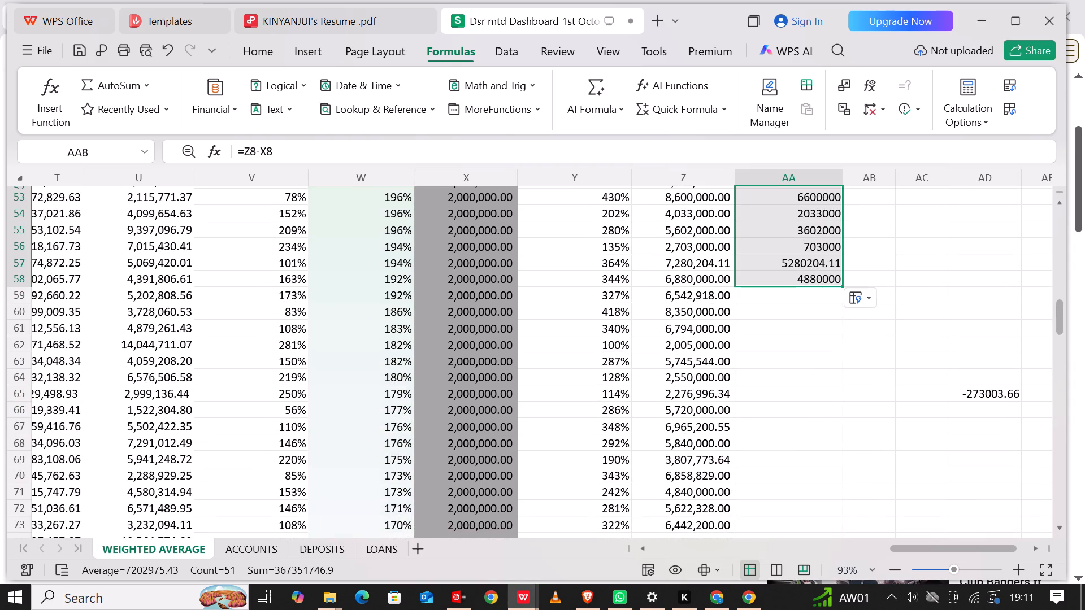
{"action": "left_click_drag", "start_coordinate": [843, 286], "coordinate": [835, 578]}
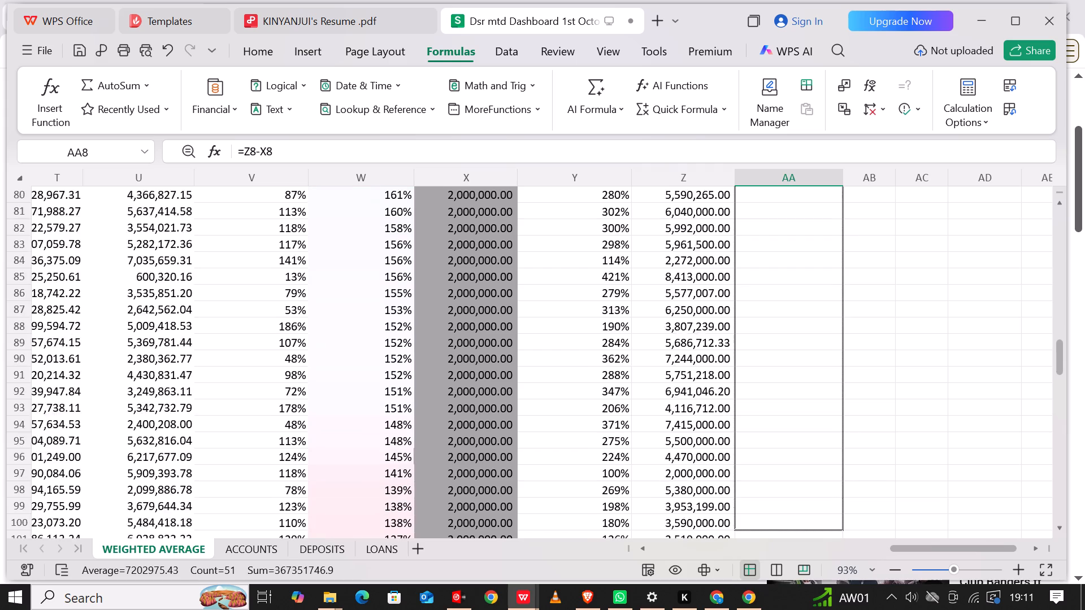
{"action": "left_click_drag", "start_coordinate": [835, 578], "coordinate": [835, 582]}
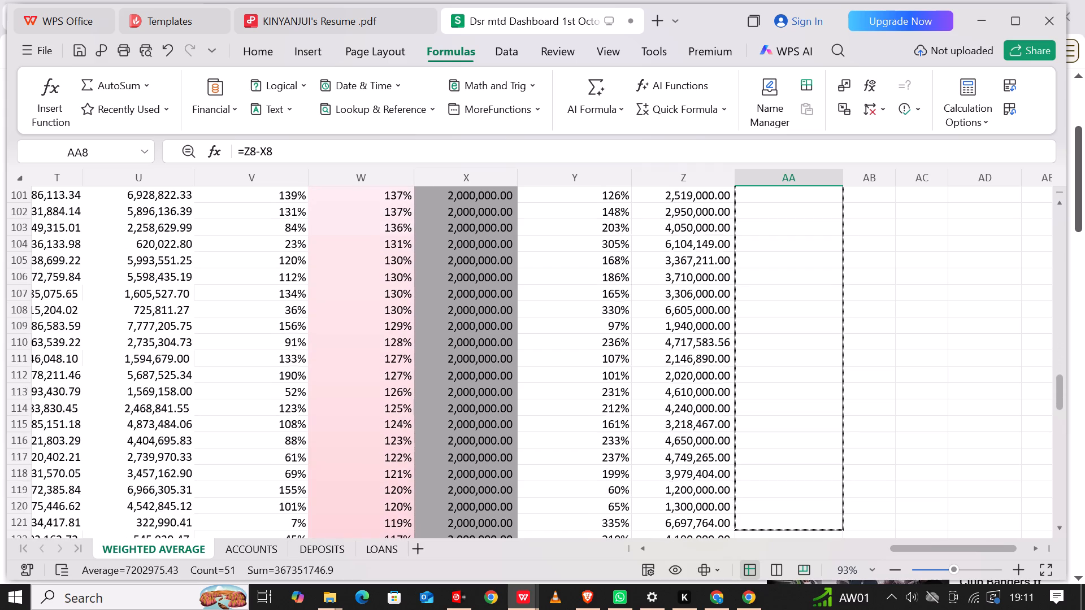
{"action": "left_click_drag", "start_coordinate": [835, 582], "coordinate": [834, 609]}
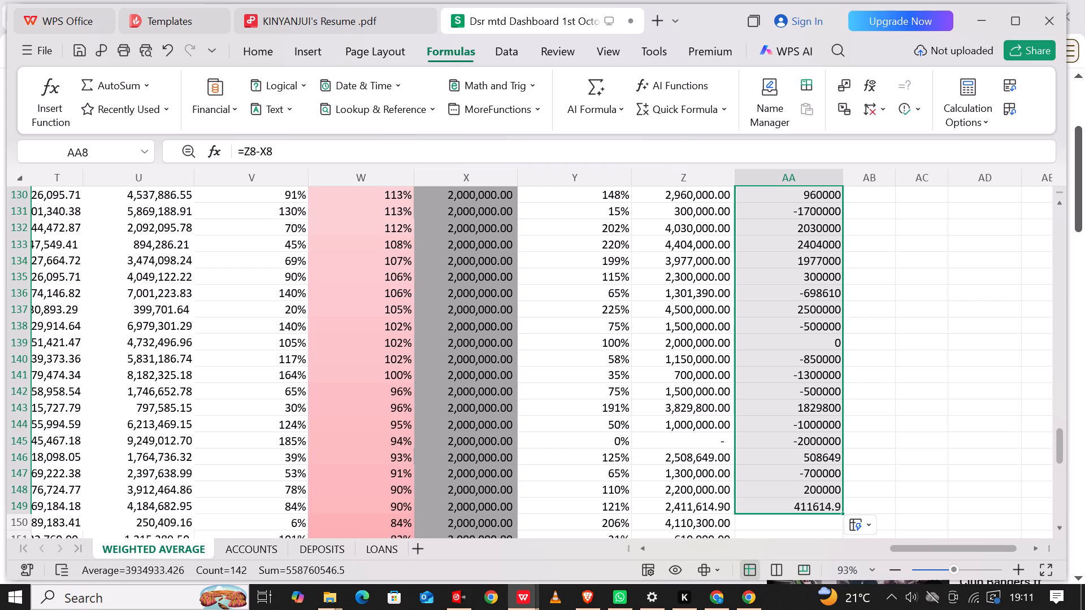
{"action": "left_click_drag", "start_coordinate": [843, 515], "coordinate": [840, 597]}
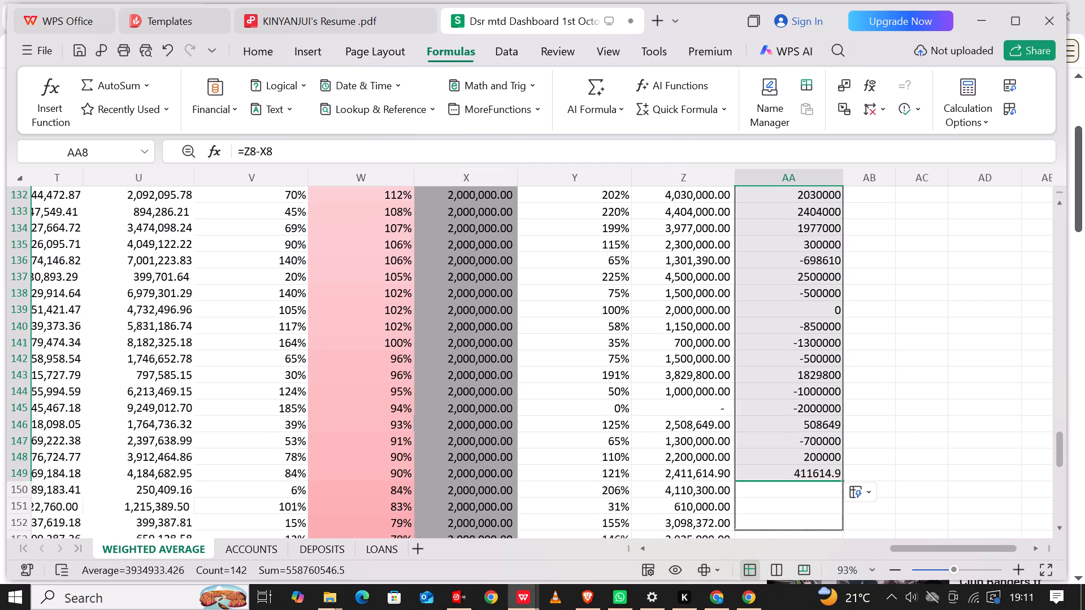
{"action": "left_click_drag", "start_coordinate": [840, 597], "coordinate": [837, 596]}
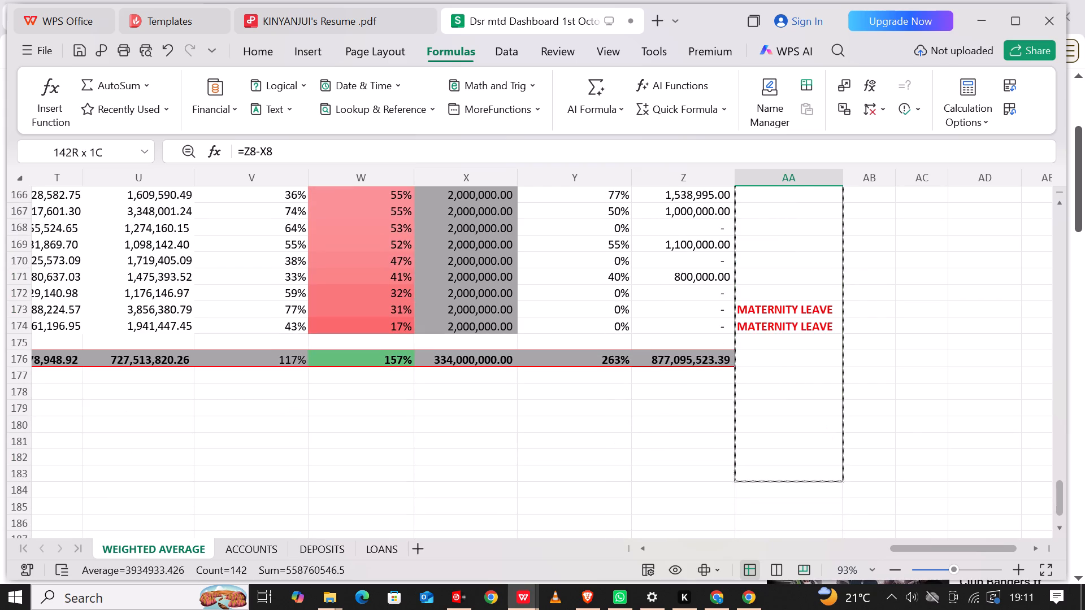
{"action": "left_click_drag", "start_coordinate": [837, 596], "coordinate": [803, 304]}
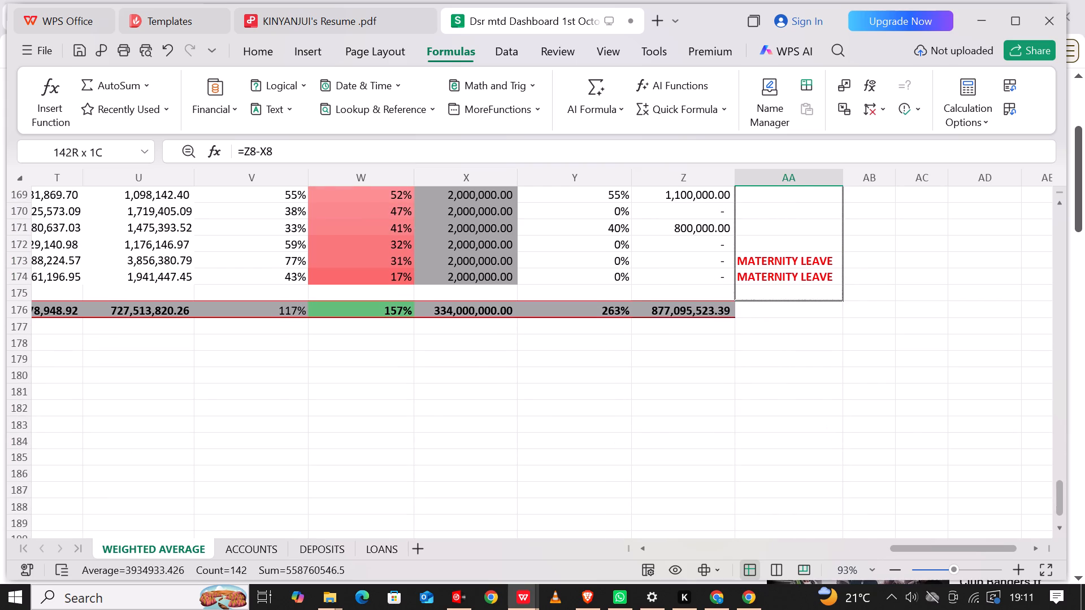
{"action": "left_click_drag", "start_coordinate": [803, 304], "coordinate": [804, 307]}
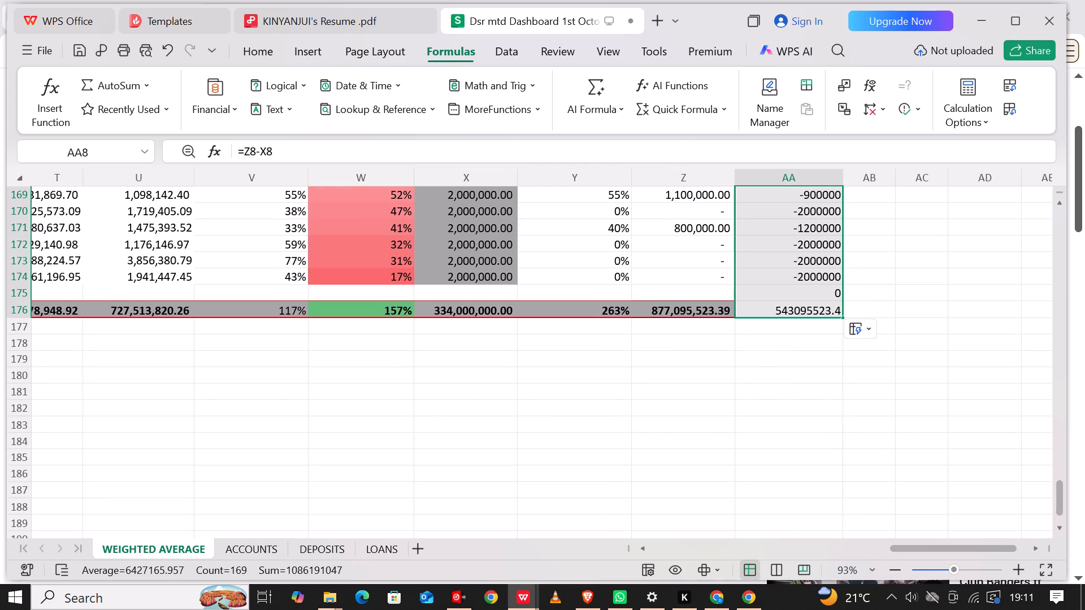
{"action": "left_click", "coordinate": [904, 322]}
Enter the formula =AC4*0.6 in cell AB8, beside the first staff row's loan difference.
{"action": "scroll", "coordinate": [825, 287], "scroll_direction": "up", "scroll_amount": 8}
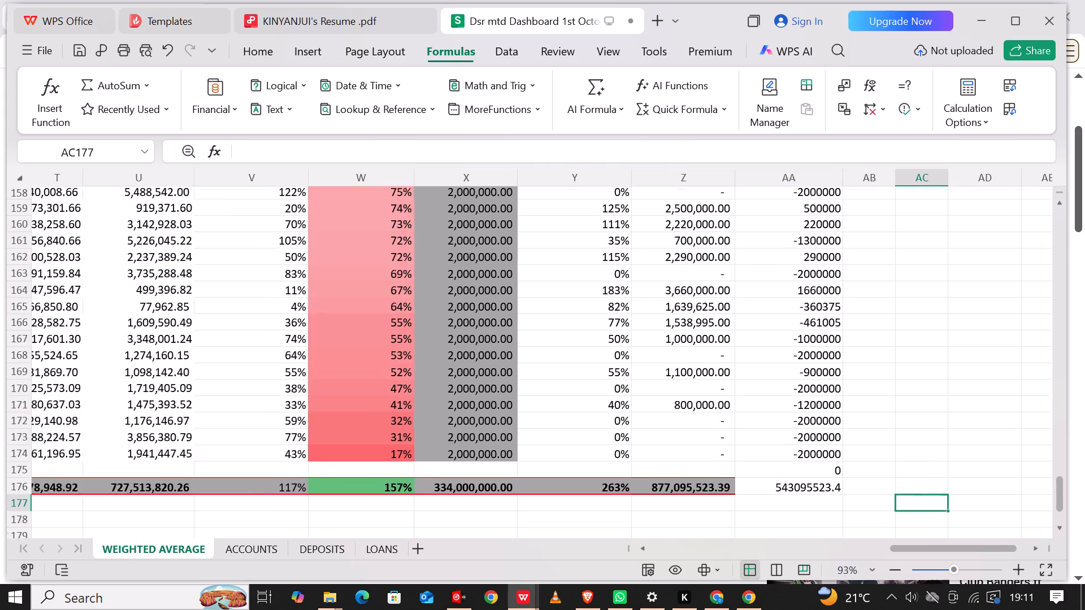
{"action": "scroll", "coordinate": [825, 287], "scroll_direction": "up", "scroll_amount": 20}
{"action": "scroll", "coordinate": [825, 287], "scroll_direction": "up", "scroll_amount": 20}
{"action": "scroll", "coordinate": [825, 287], "scroll_direction": "up", "scroll_amount": 1}
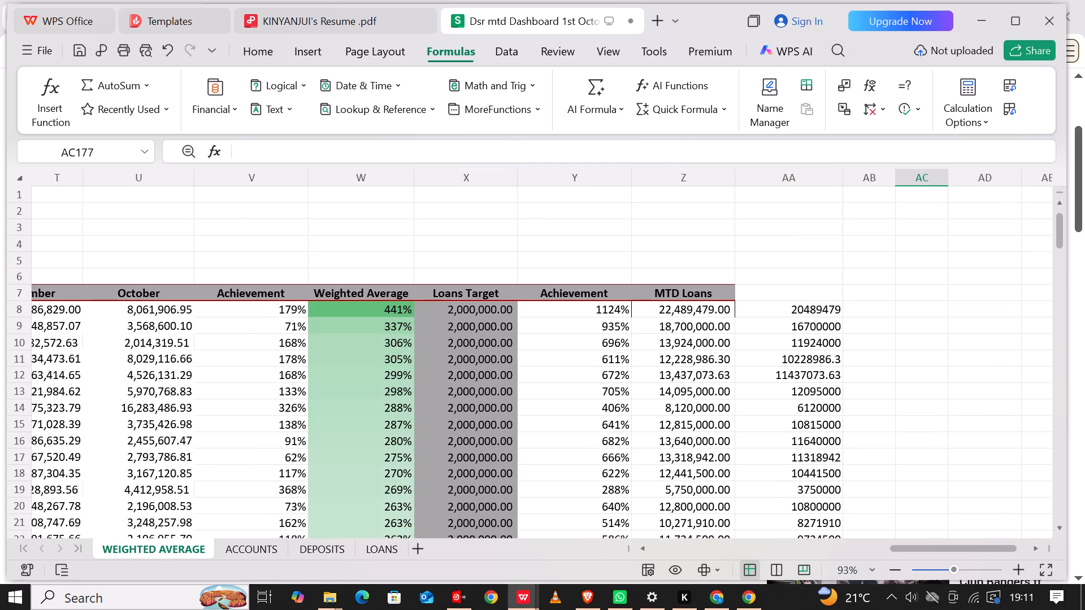
{"action": "scroll", "coordinate": [825, 287], "scroll_direction": "up", "scroll_amount": 2}
{"action": "left_click", "coordinate": [865, 308]}
{"action": "key", "text": "equal"}
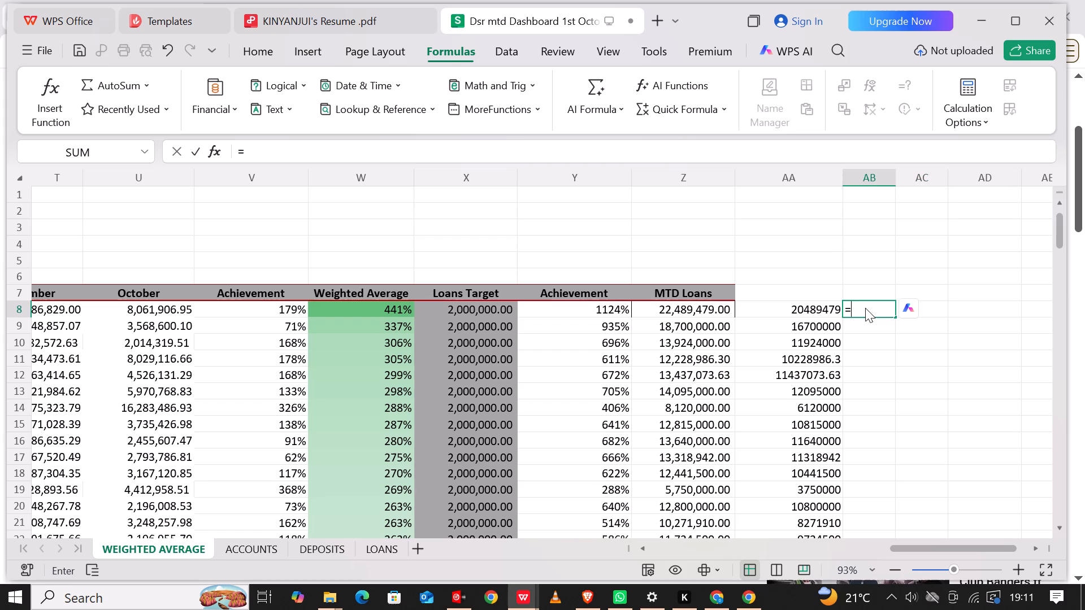
{"action": "left_click", "coordinate": [818, 313]}
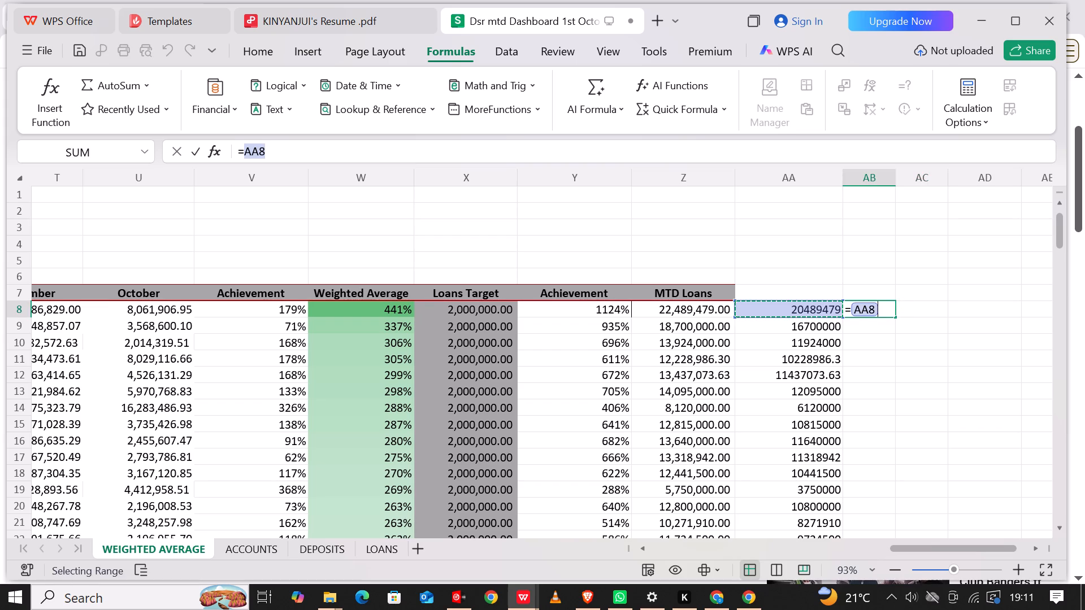
{"action": "left_click", "coordinate": [983, 121]}
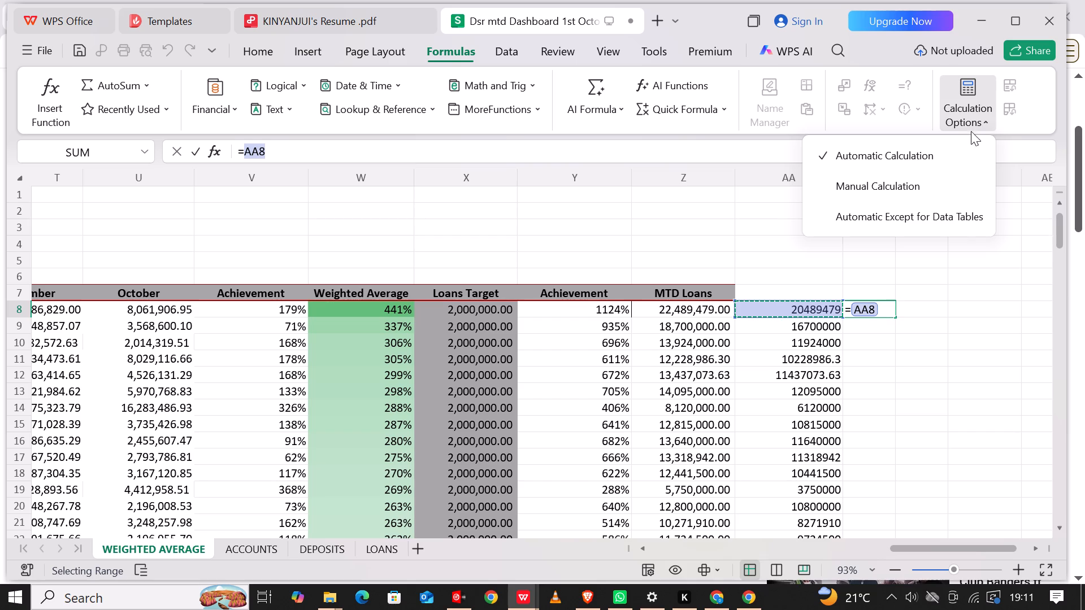
{"action": "left_click", "coordinate": [1010, 139]}
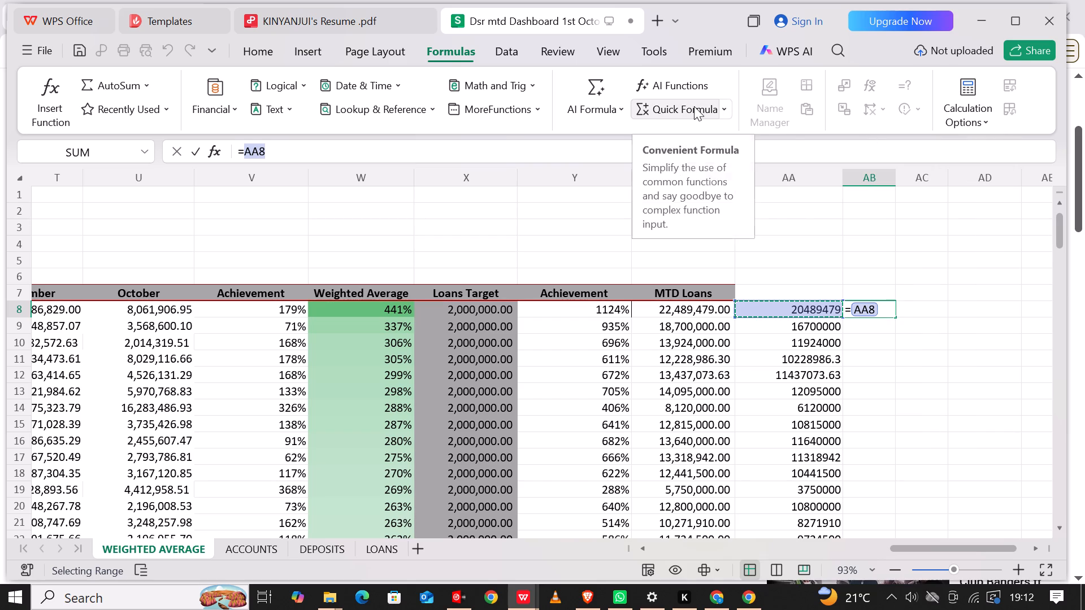
{"action": "left_click", "coordinate": [721, 108]}
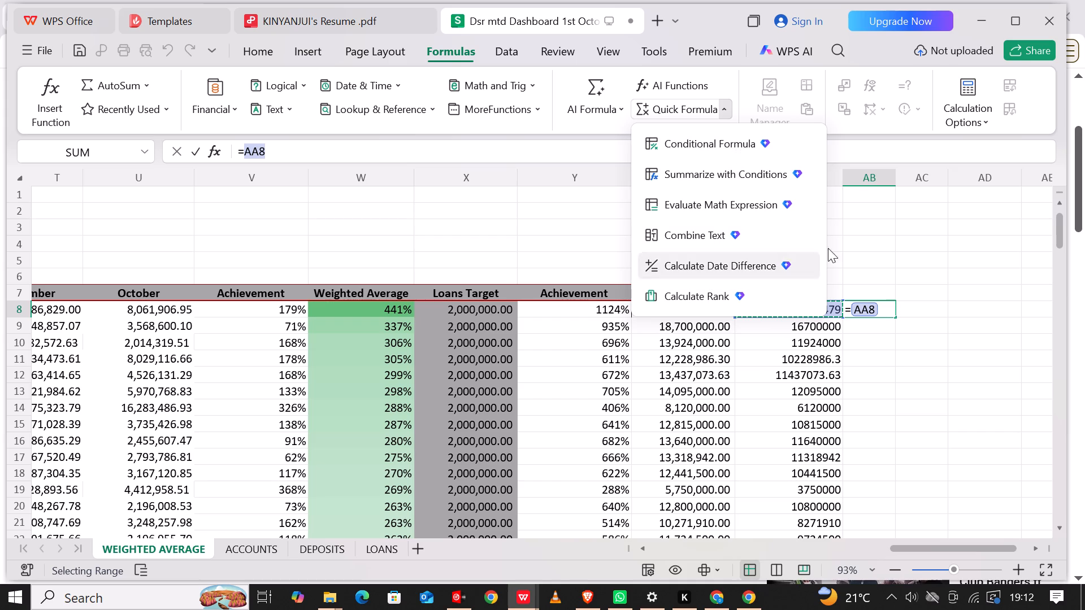
{"action": "left_click", "coordinate": [910, 238]}
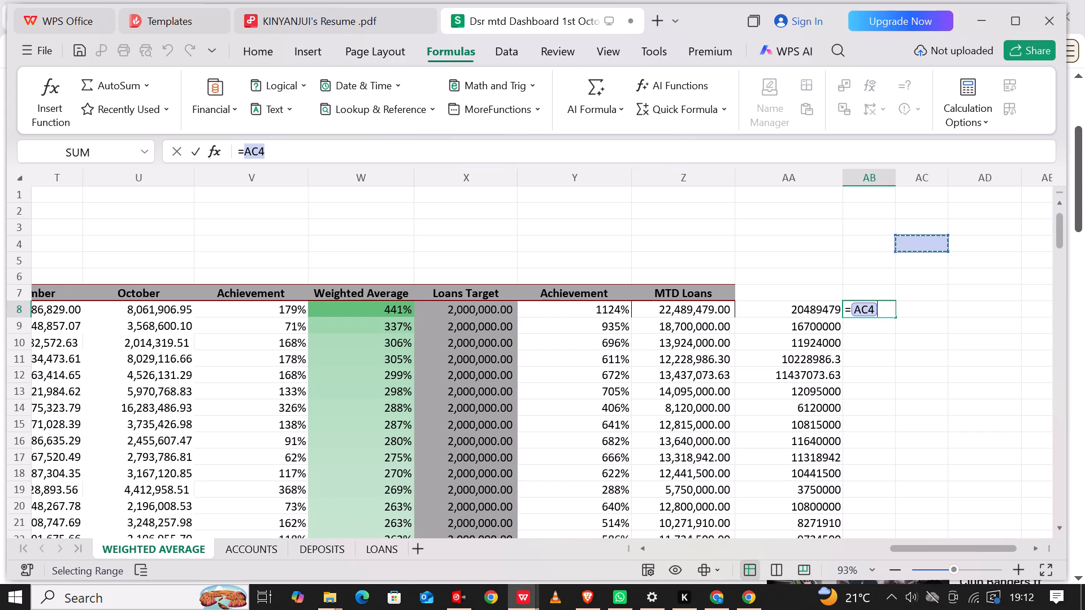
{"action": "key", "text": "shift+asterisk"}
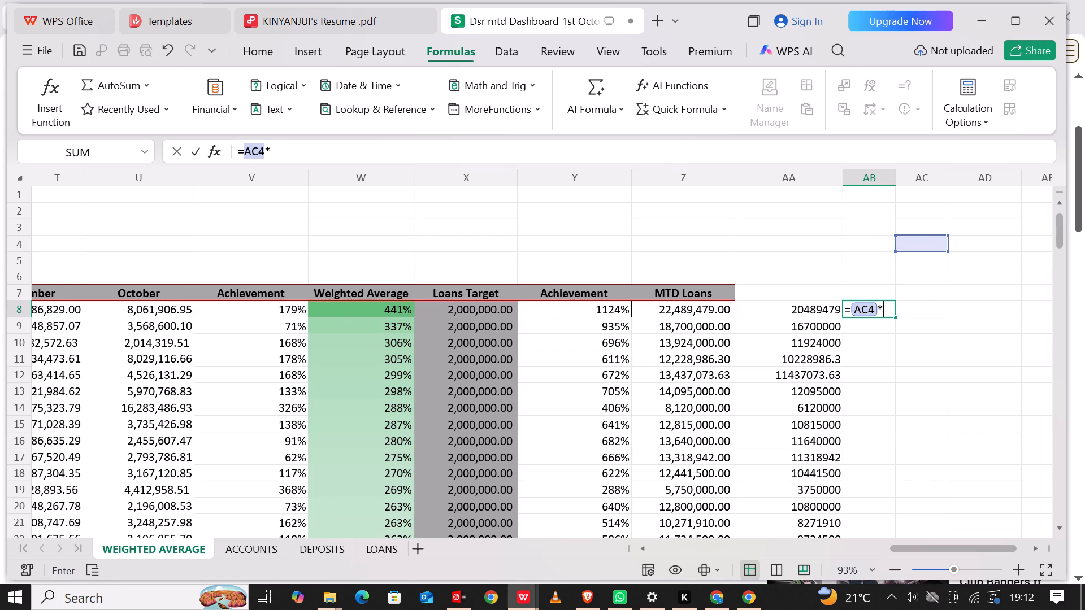
{"action": "key", "text": "0"}
{"action": "key", "text": "period"}
{"action": "key", "text": "6"}
{"action": "key", "text": "Return"}
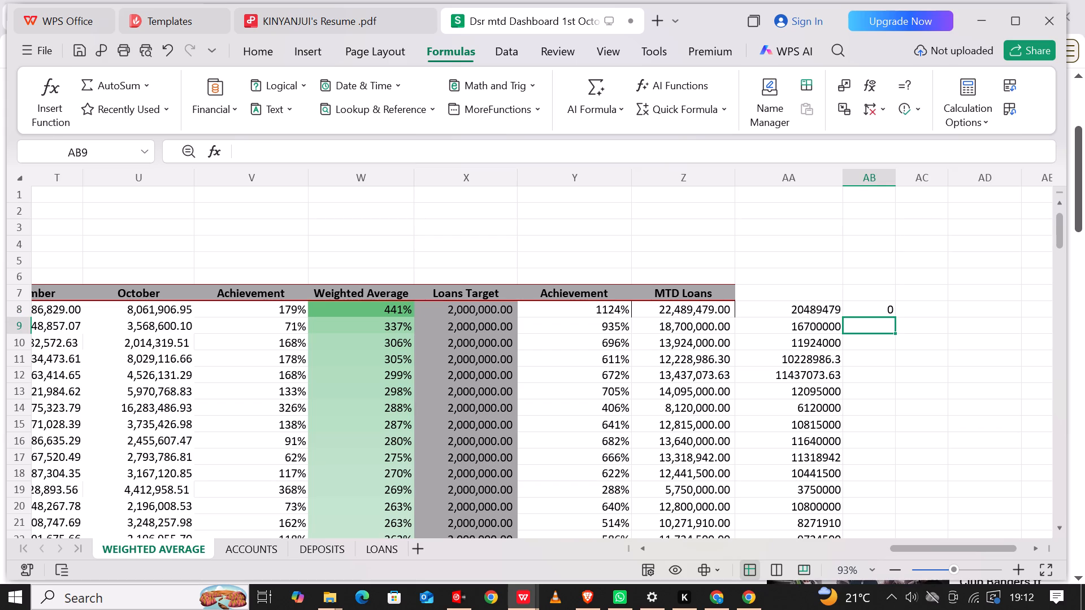
Replace the cell reference in the AB8 formula with AA8 so it reads =AA8*0.6.
{"action": "left_click", "coordinate": [882, 315]}
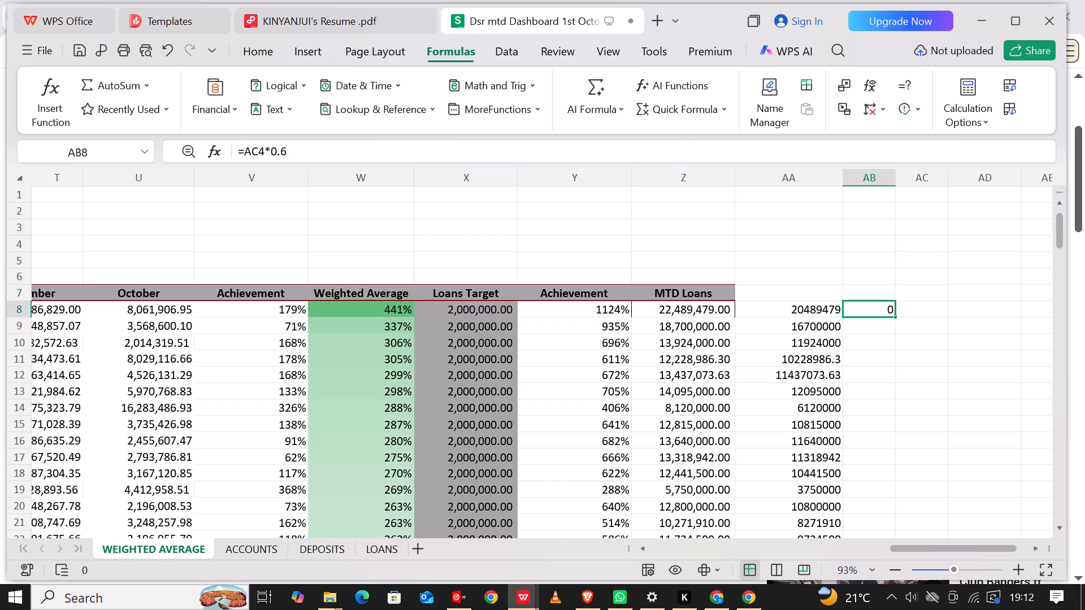
{"action": "left_click", "coordinate": [262, 152]}
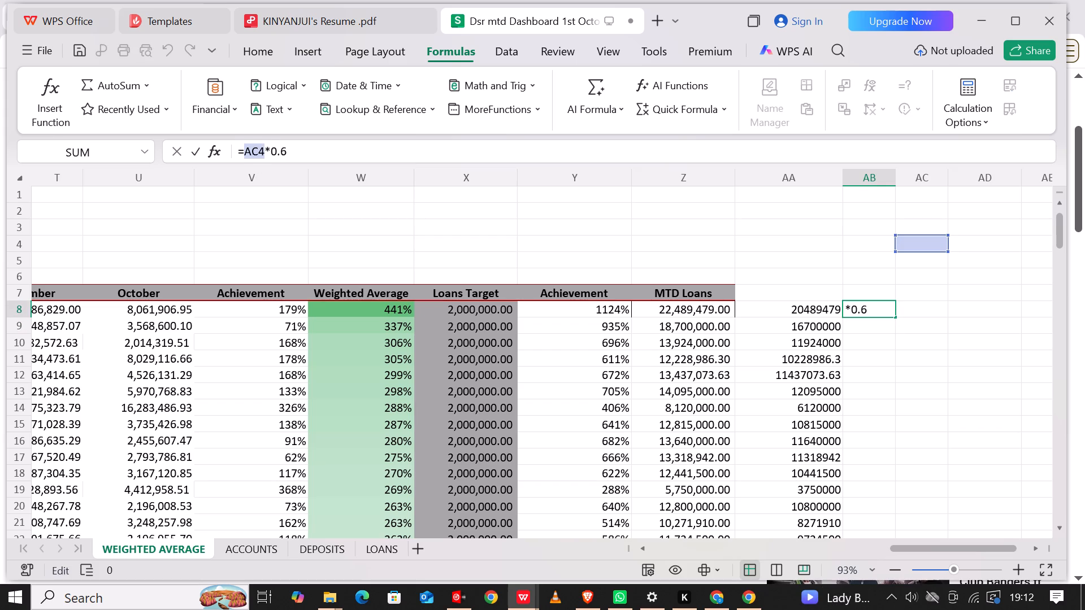
{"action": "key", "text": "BackSpace"}
{"action": "key", "text": "BackSpace"}
{"action": "key", "text": "BackSpace"}
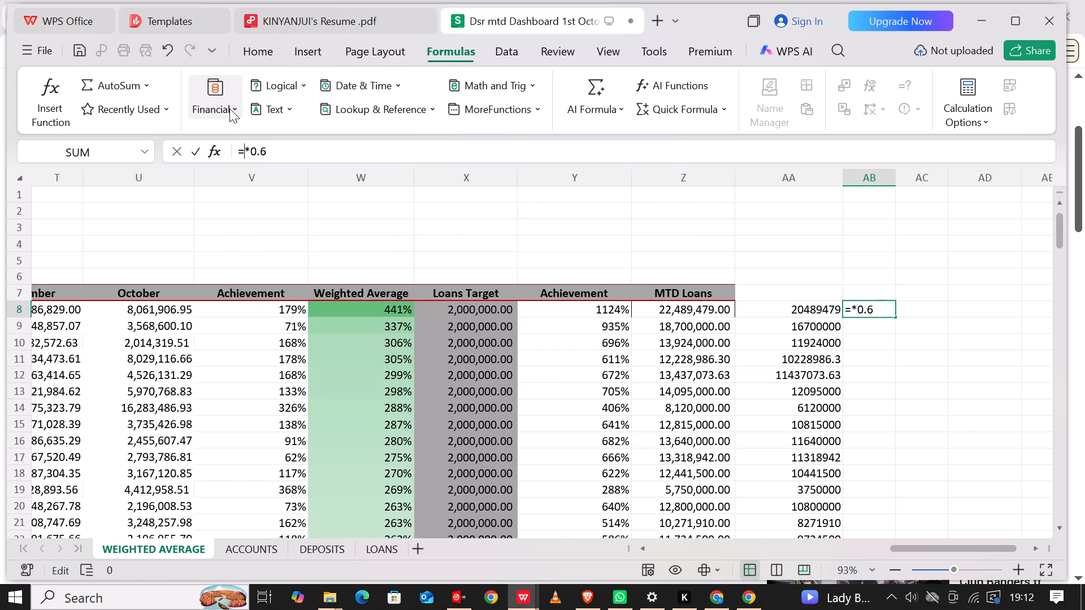
{"action": "left_click", "coordinate": [851, 309]}
{"action": "left_click", "coordinate": [814, 311]}
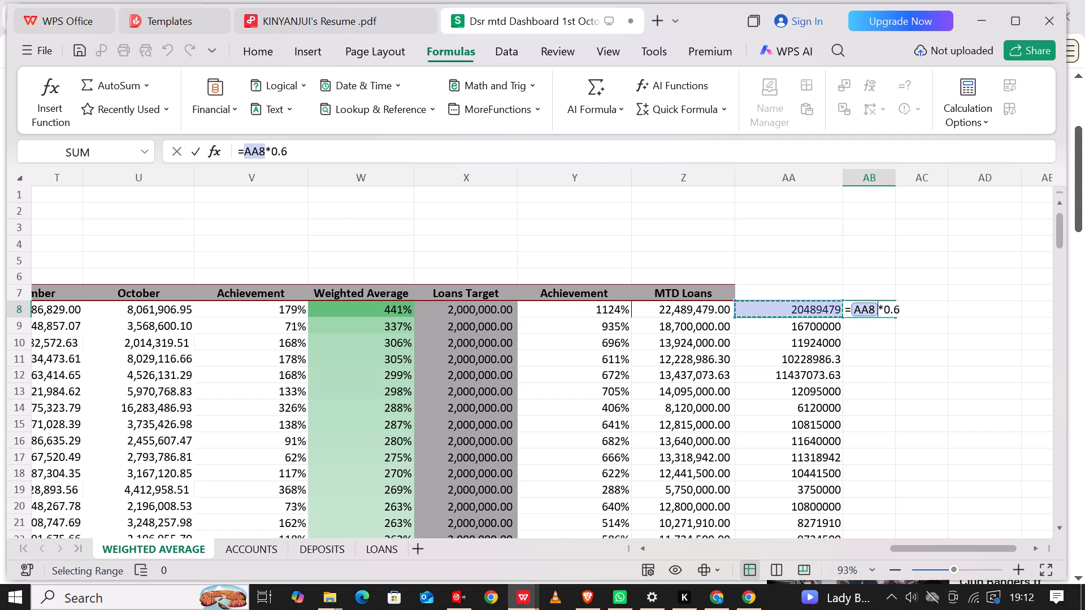
{"action": "left_click", "coordinate": [883, 312]}
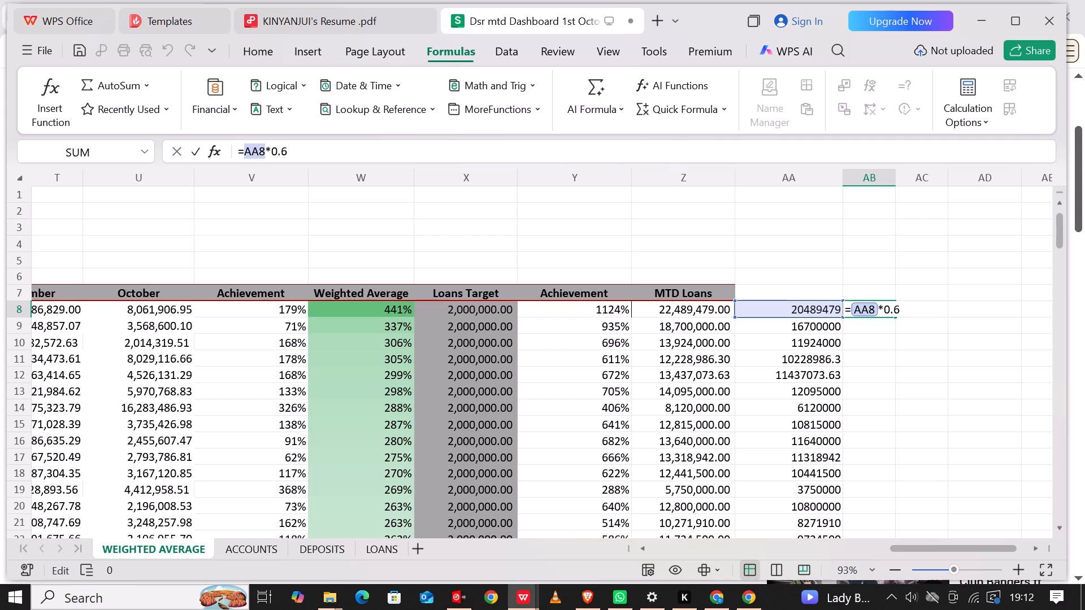
{"action": "key", "text": "Return"}
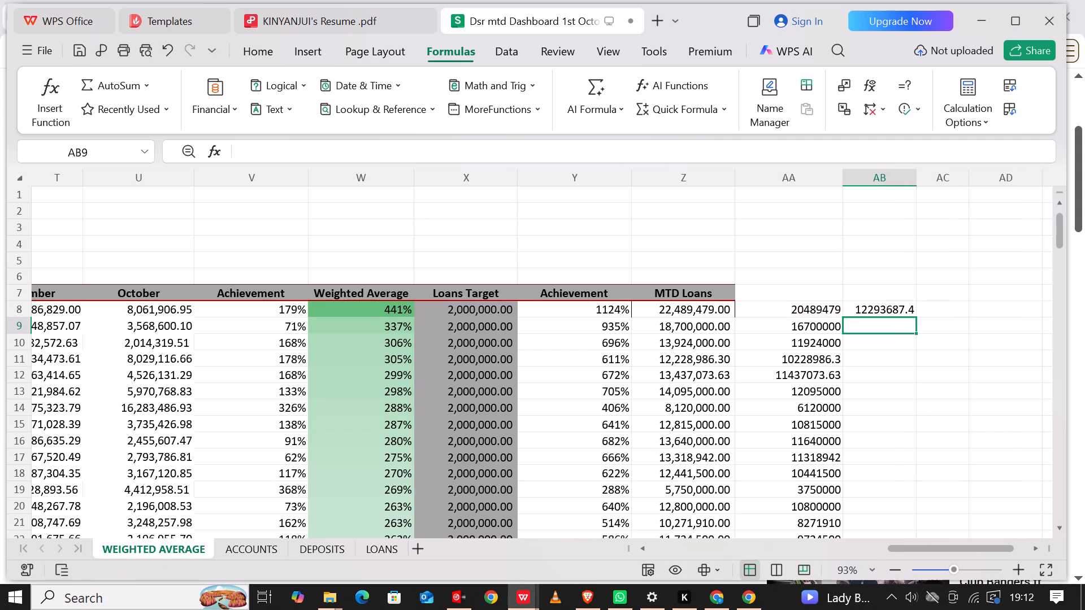
Change the multiplier in the AB8 formula to 0.006 so it reads =AA8*0.006.
{"action": "left_click", "coordinate": [897, 311]}
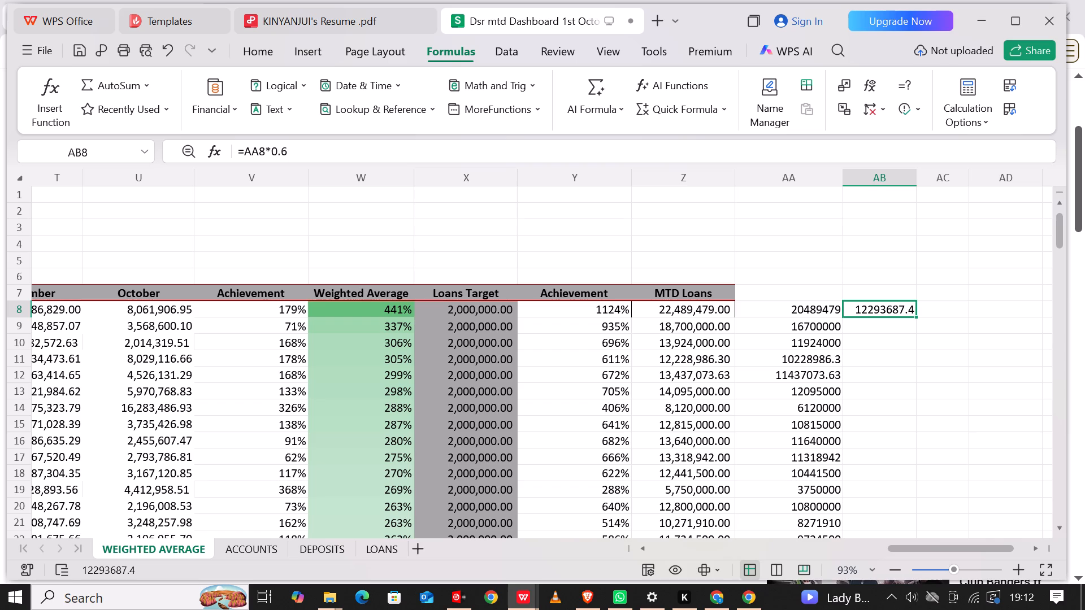
{"action": "left_click", "coordinate": [297, 150]}
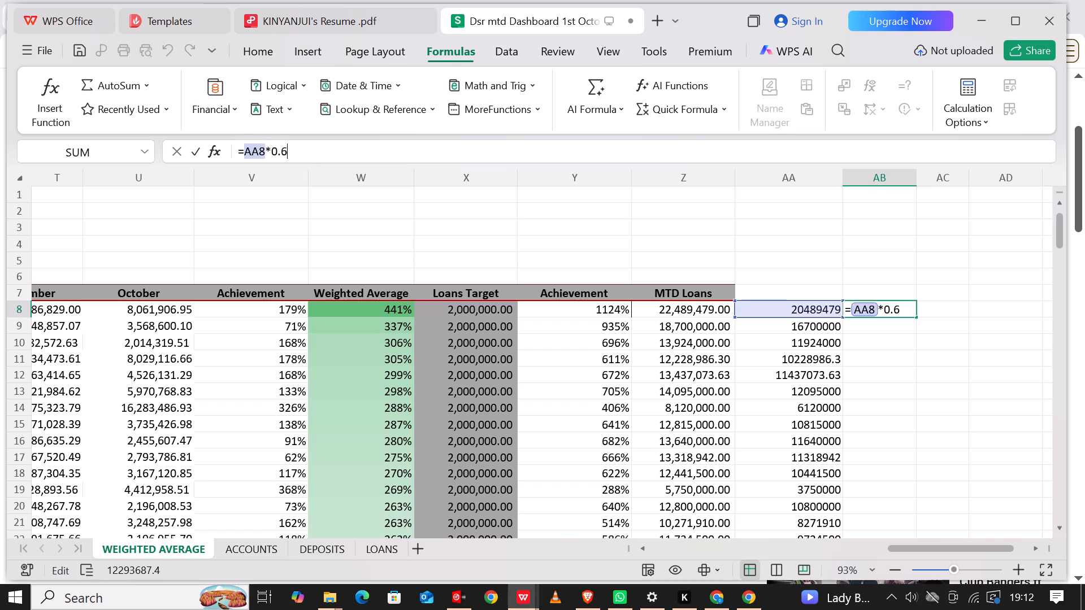
{"action": "key", "text": "BackSpace"}
{"action": "type", "text": "00"}
{"action": "key", "text": "0"}
{"action": "key", "text": "BackSpace"}
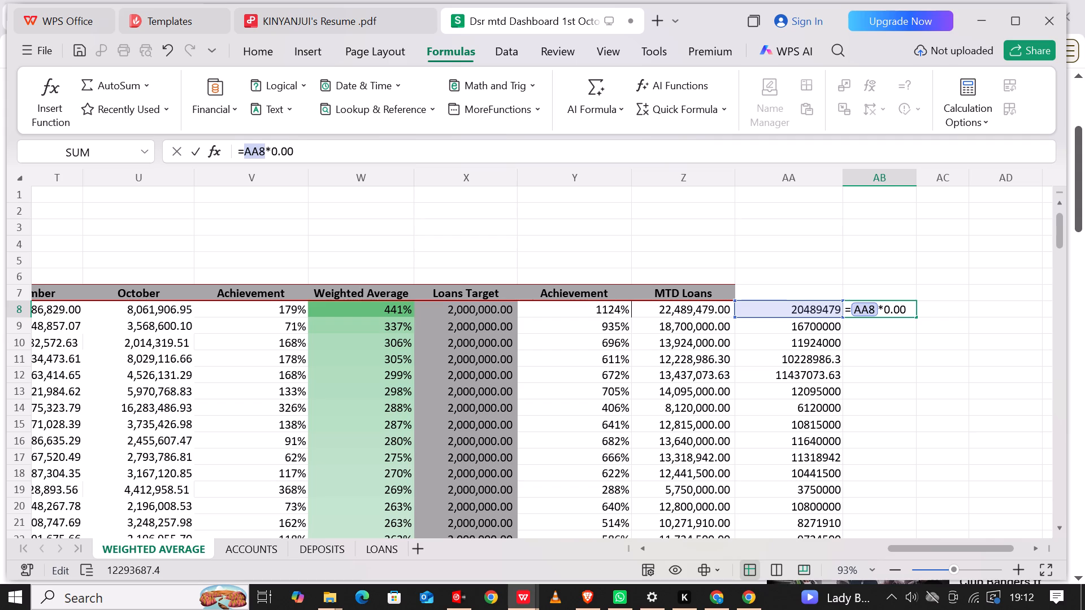
{"action": "key", "text": "6"}
{"action": "left_click", "coordinate": [870, 309]}
{"action": "left_click", "coordinate": [891, 324]}
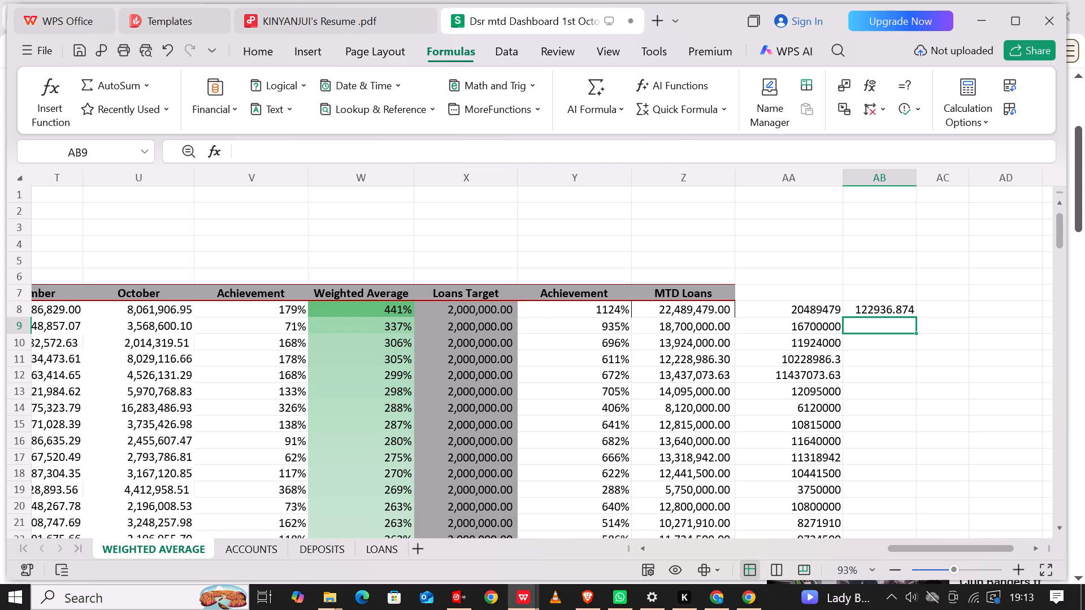
Fill the AB8 formula down column AB through row 178, past the totals row.
{"action": "left_click", "coordinate": [876, 306]}
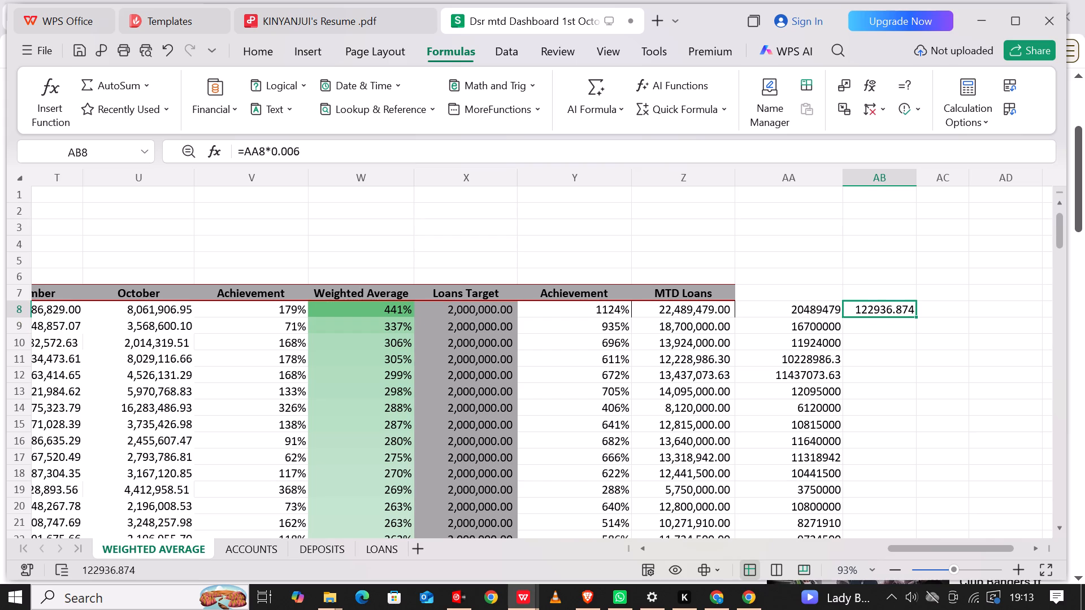
{"action": "left_click_drag", "start_coordinate": [918, 317], "coordinate": [926, 574]}
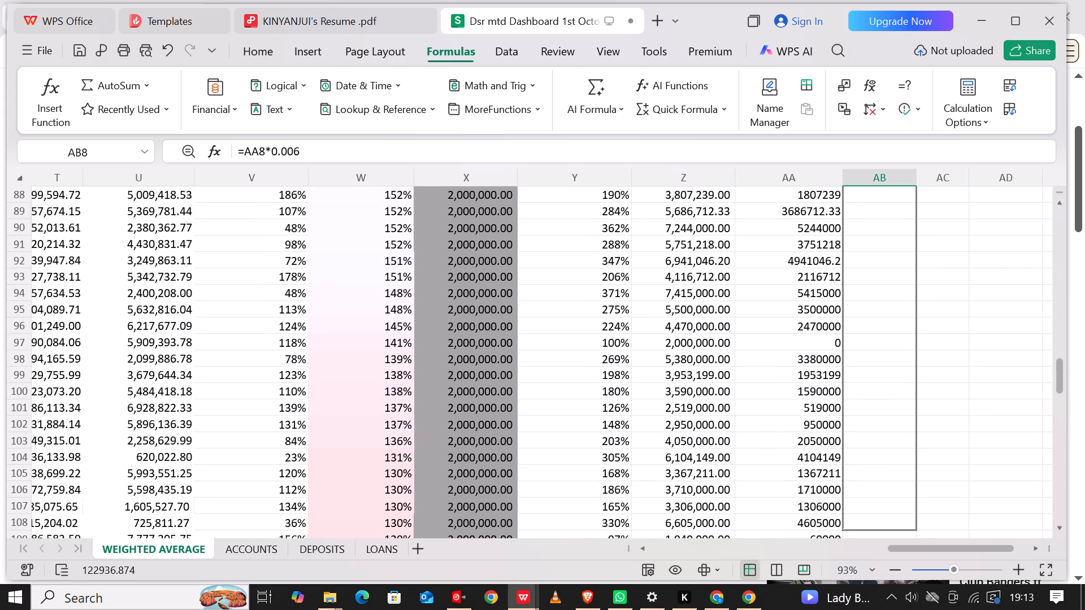
{"action": "left_click_drag", "start_coordinate": [926, 574], "coordinate": [926, 596]}
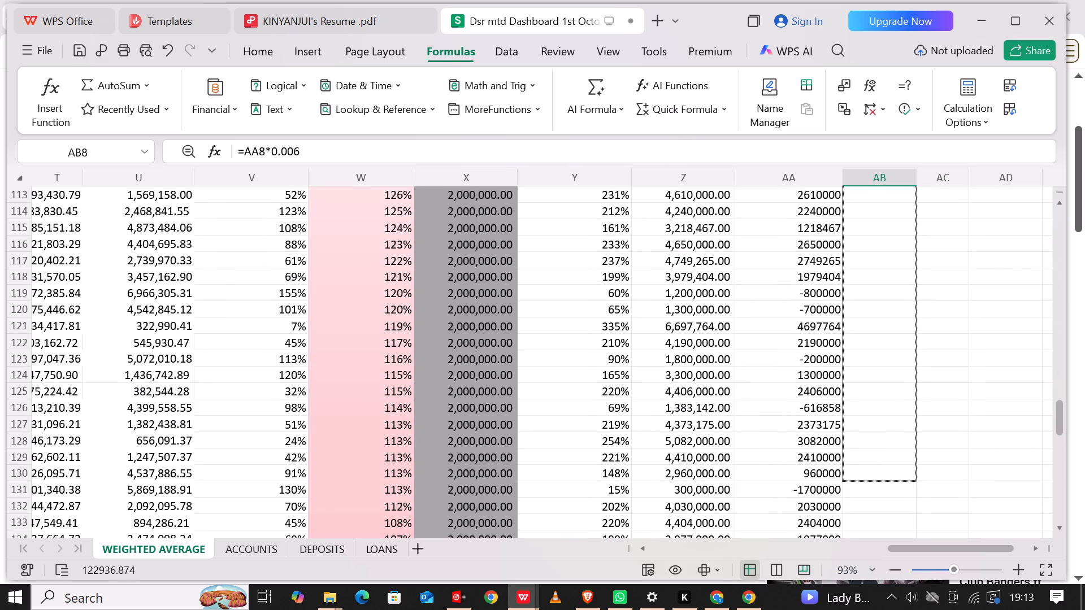
{"action": "left_click_drag", "start_coordinate": [926, 596], "coordinate": [926, 609]}
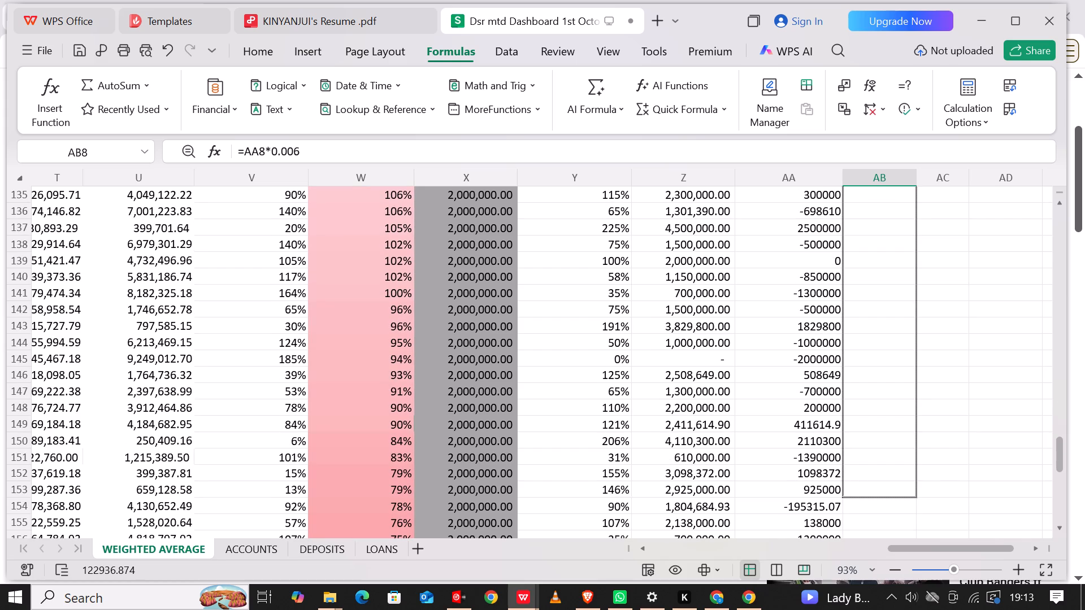
{"action": "left_click_drag", "start_coordinate": [926, 609], "coordinate": [928, 609]}
{"action": "left_click", "coordinate": [989, 469]}
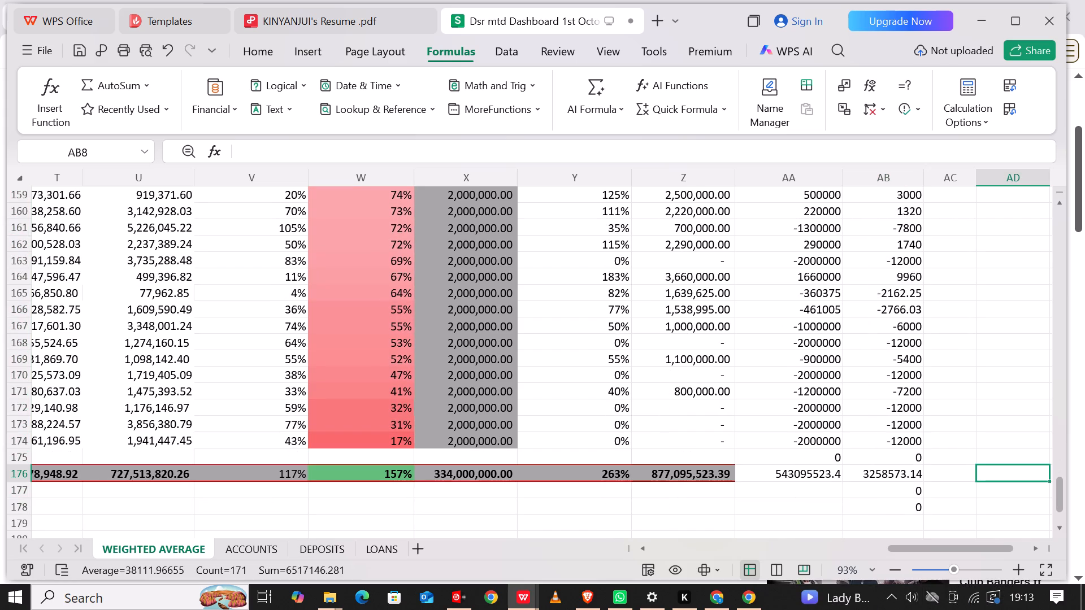
Review the filled column AB results from the totals row 176 back up to the first staff row, AB8.
{"action": "left_click", "coordinate": [902, 476]}
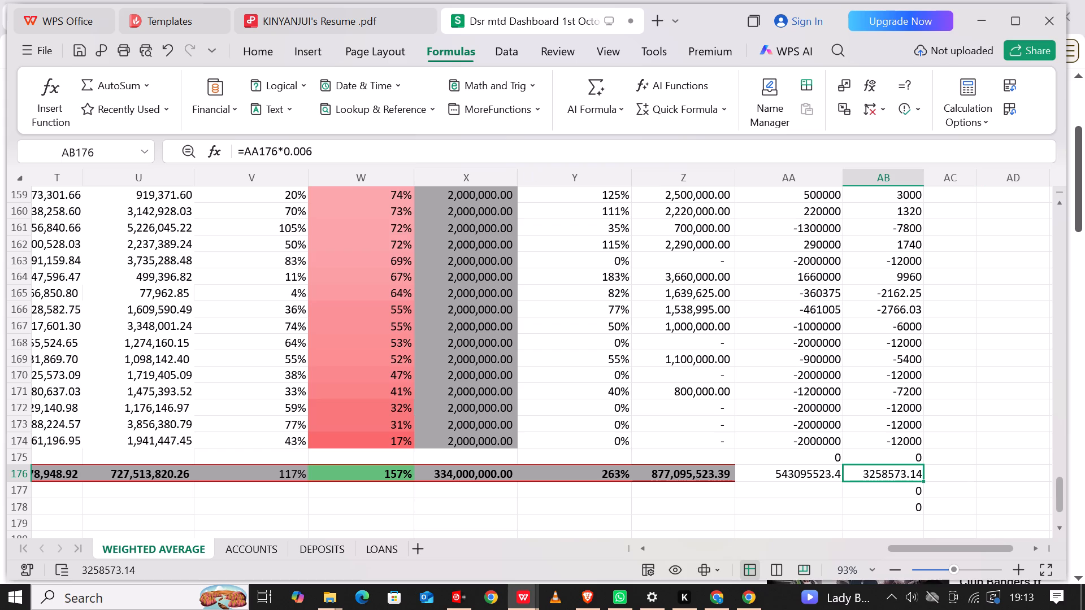
{"action": "scroll", "coordinate": [846, 299], "scroll_direction": "up", "scroll_amount": 16}
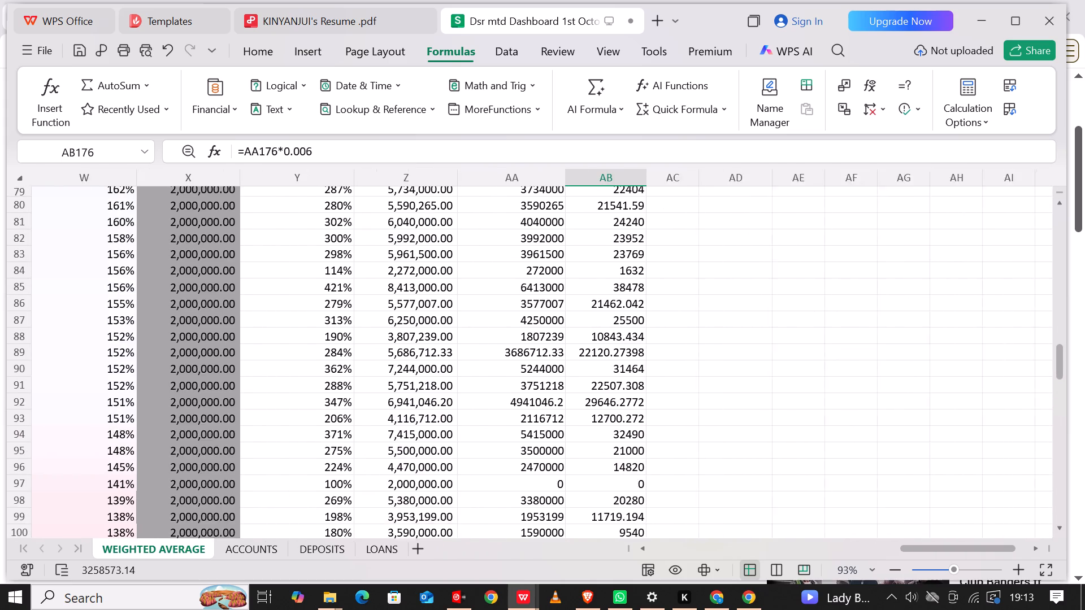
{"action": "scroll", "coordinate": [846, 299], "scroll_direction": "up", "scroll_amount": 8}
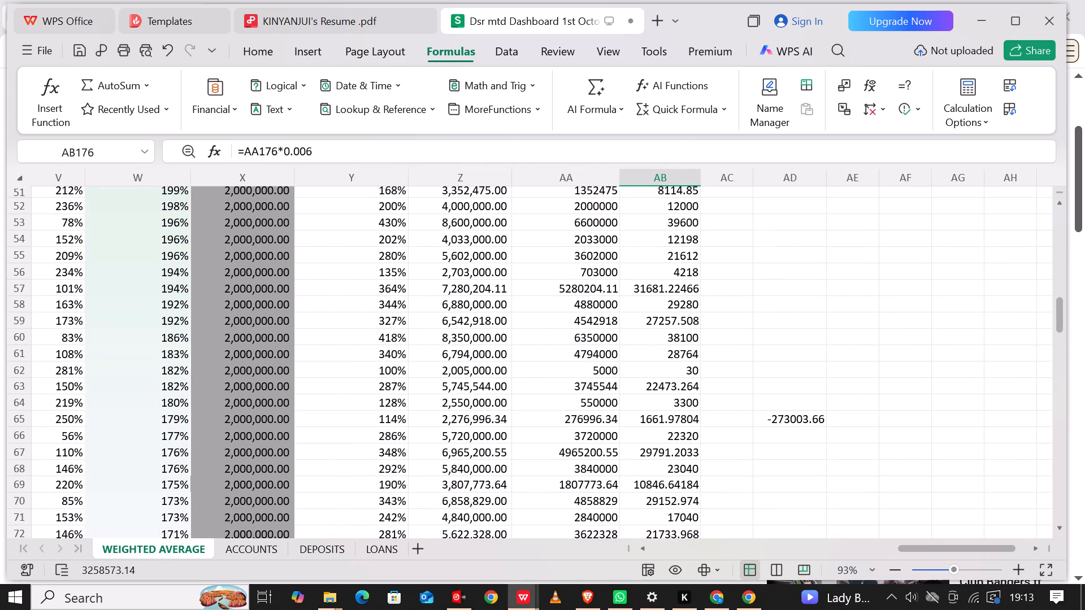
{"action": "scroll", "coordinate": [846, 299], "scroll_direction": "up", "scroll_amount": 9}
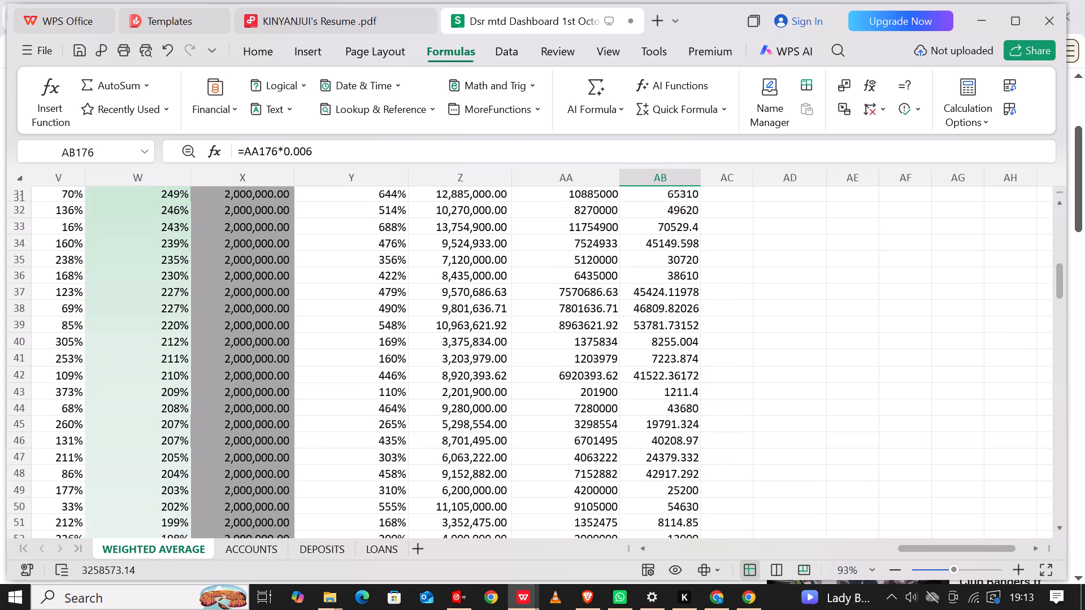
{"action": "scroll", "coordinate": [846, 299], "scroll_direction": "up", "scroll_amount": 9}
{"action": "left_click", "coordinate": [654, 308]}
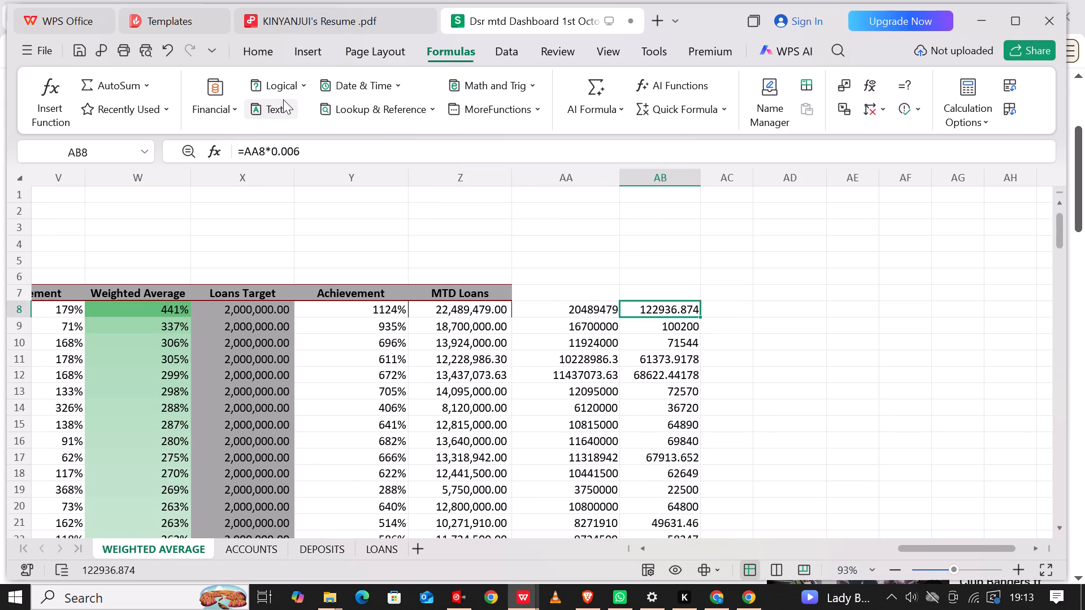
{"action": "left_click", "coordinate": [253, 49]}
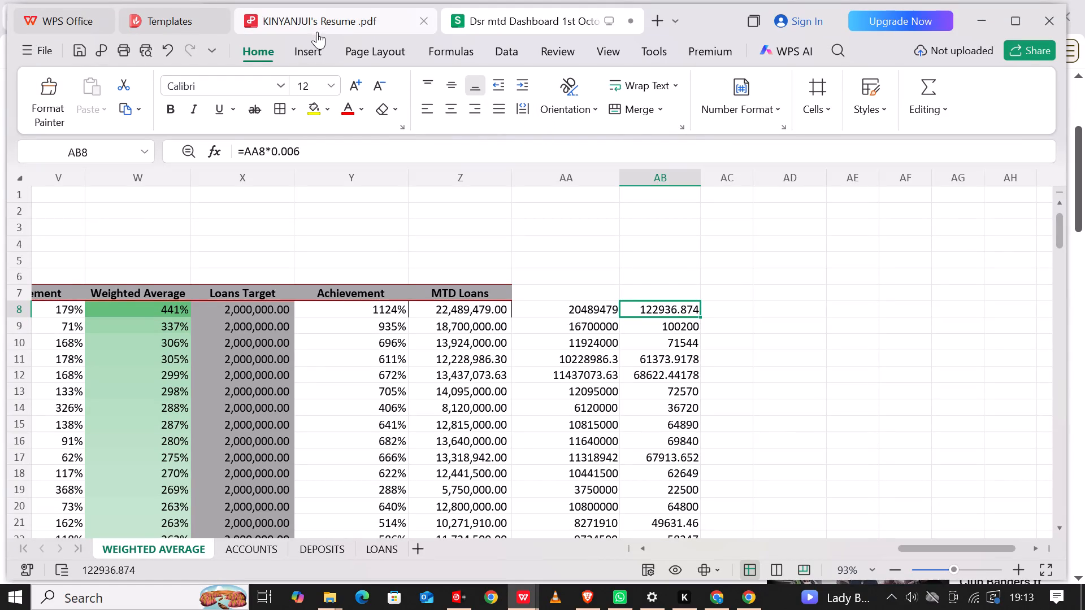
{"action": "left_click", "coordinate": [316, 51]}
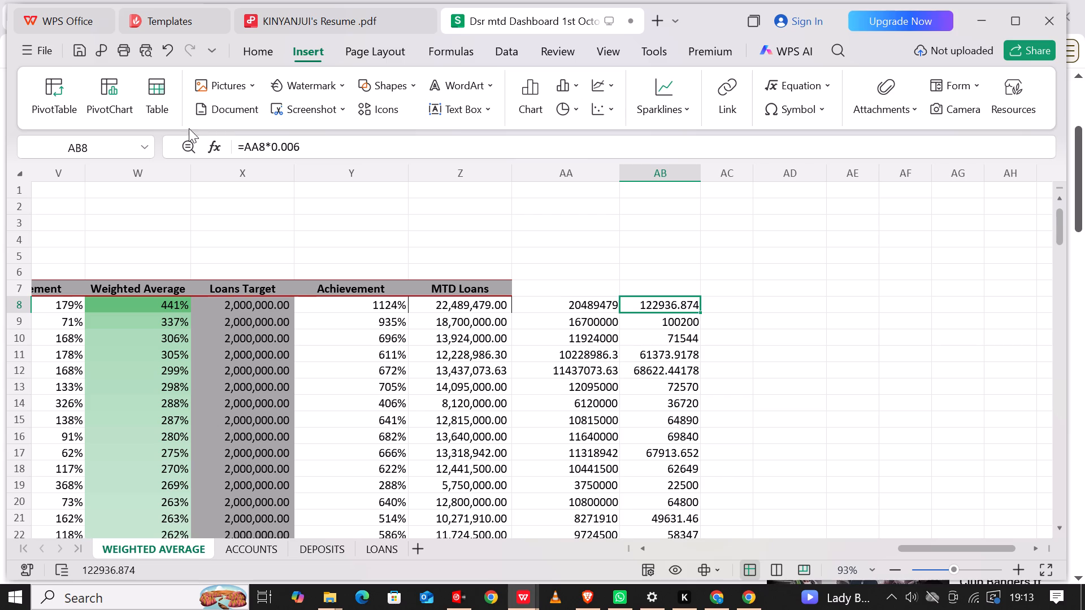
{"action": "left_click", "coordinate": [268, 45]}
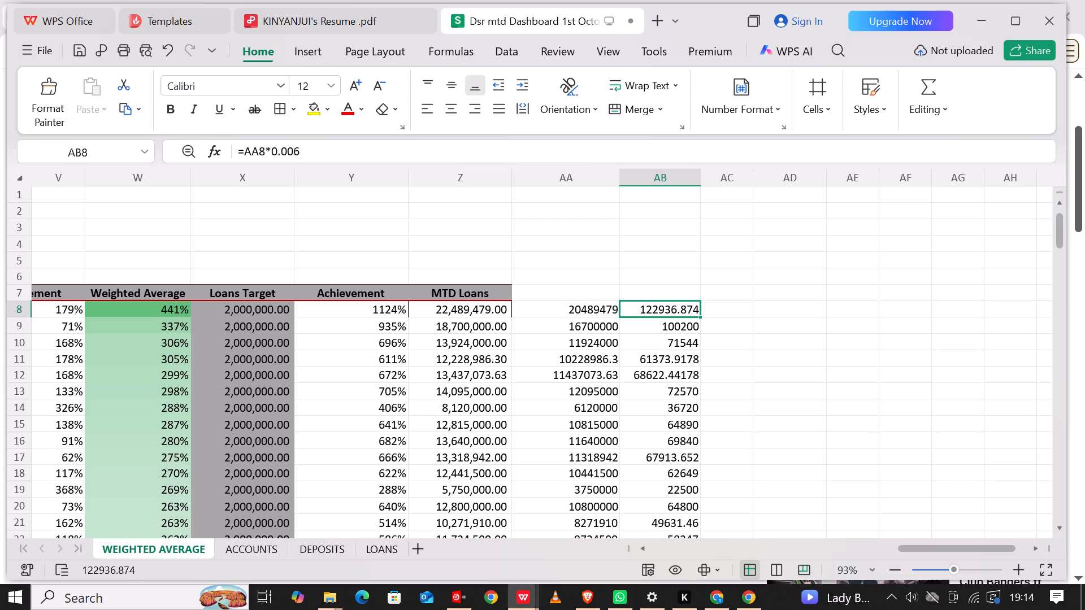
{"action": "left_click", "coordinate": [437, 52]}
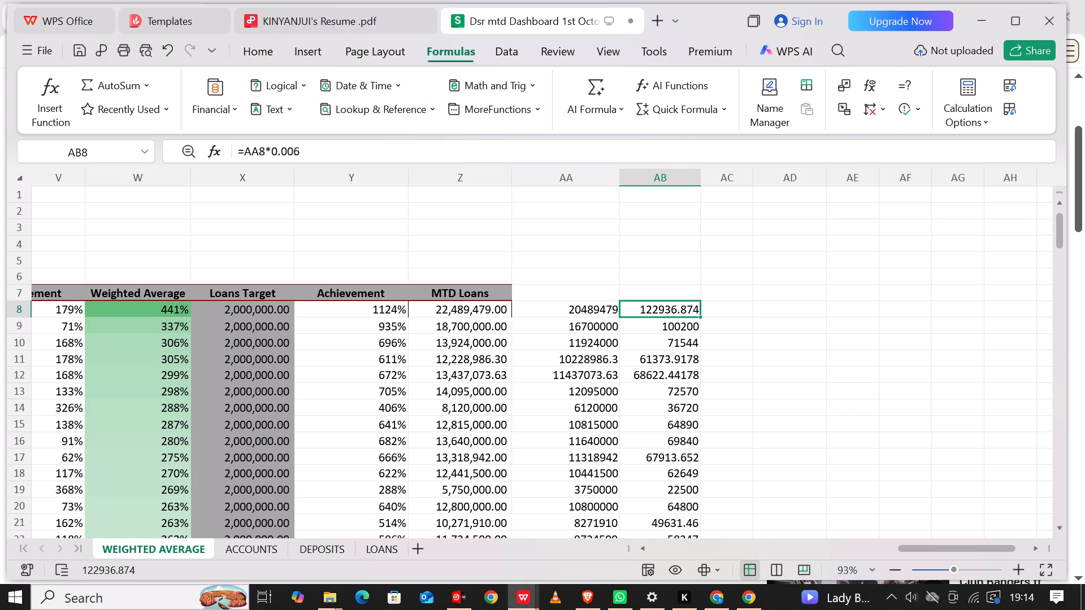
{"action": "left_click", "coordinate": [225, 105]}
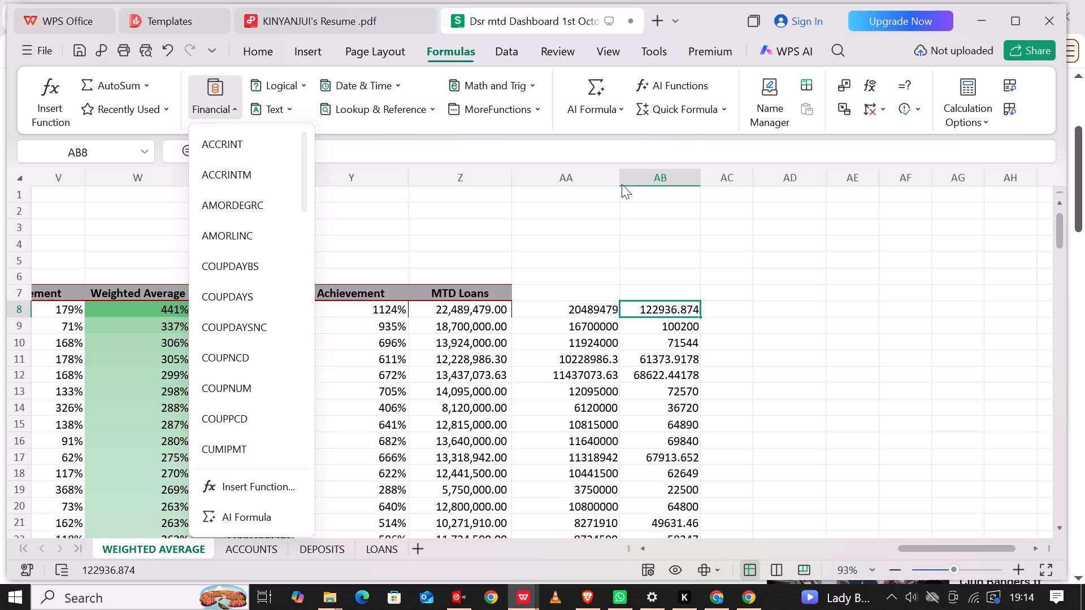
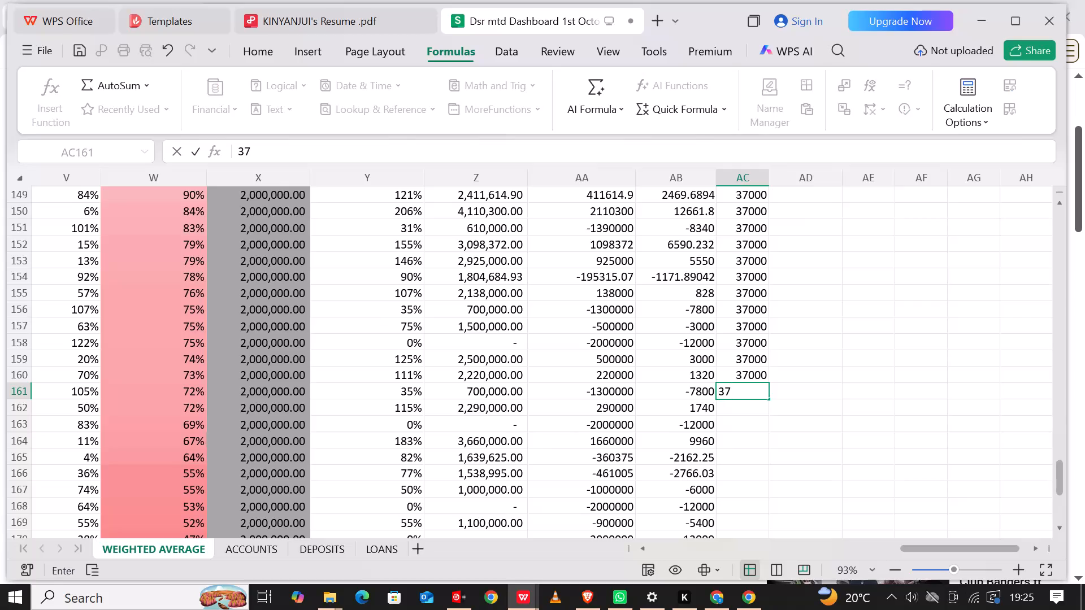
Continue column AC by entering 37000 in each of cells AC162 through AC165.
{"action": "left_click", "coordinate": [749, 413]}
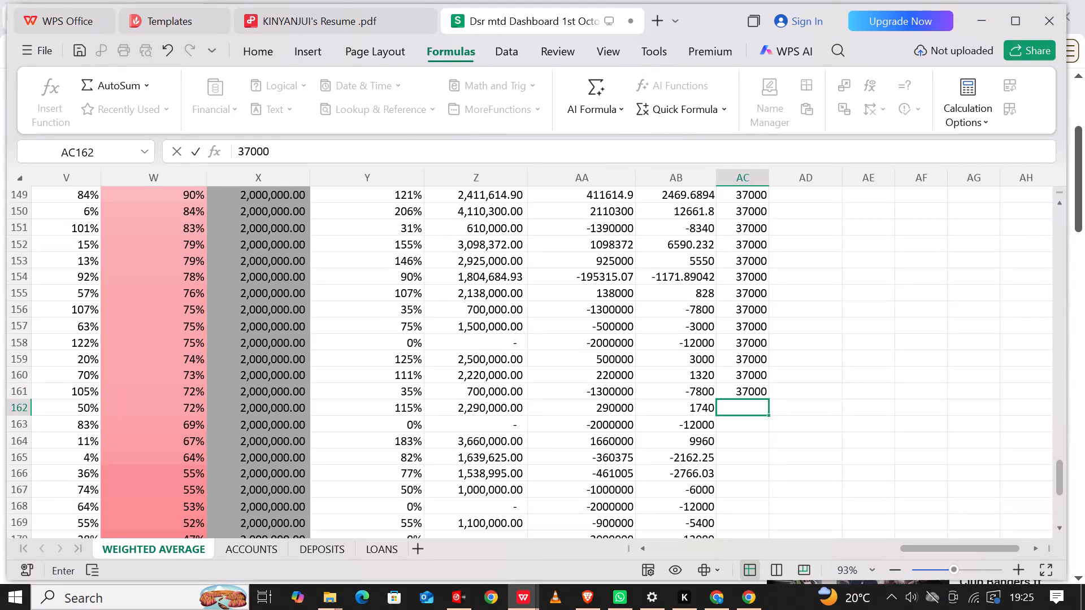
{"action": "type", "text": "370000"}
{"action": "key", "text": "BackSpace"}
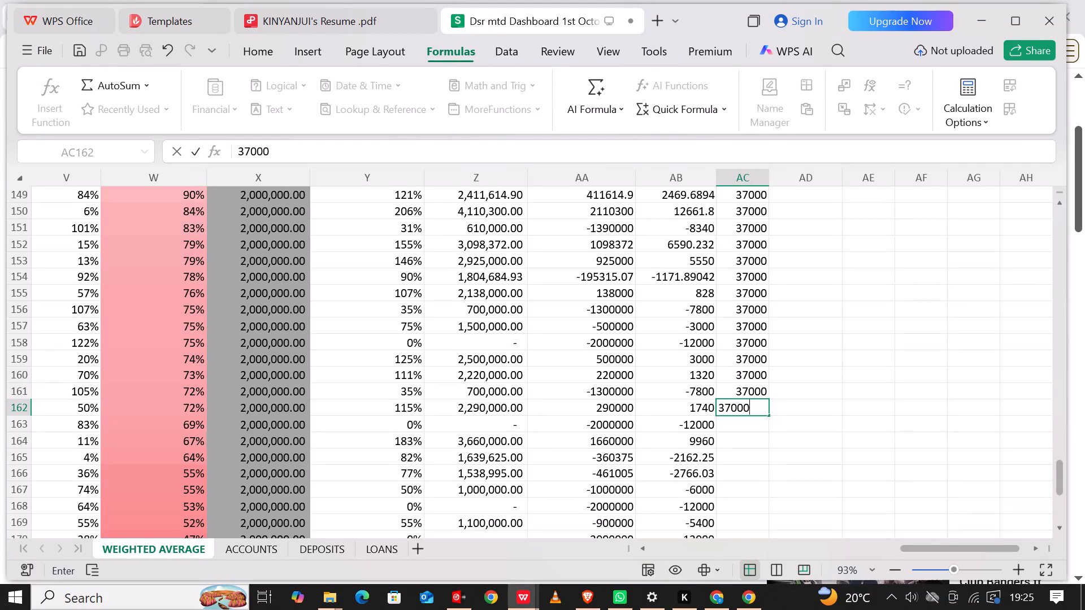
{"action": "left_click", "coordinate": [747, 427]}
{"action": "type", "text": "37000"}
{"action": "left_click", "coordinate": [747, 442]}
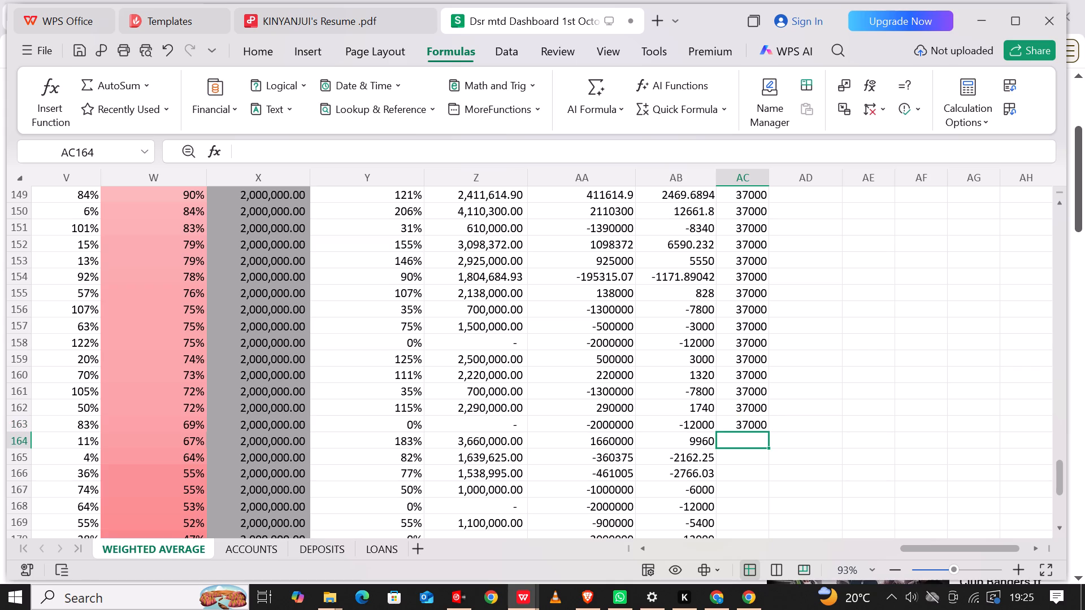
{"action": "type", "text": "37000"}
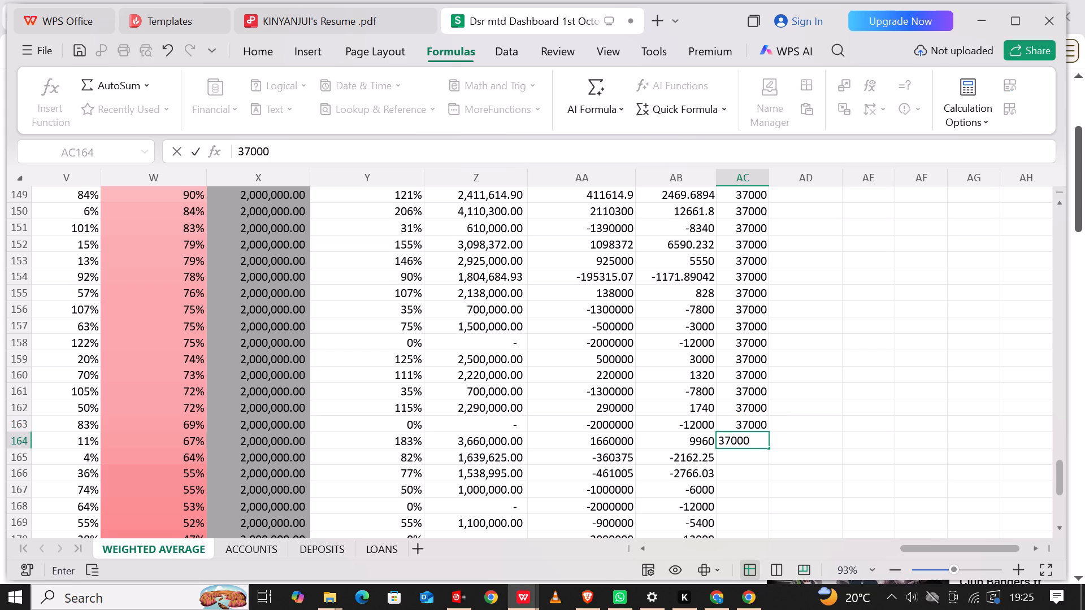
{"action": "left_click", "coordinate": [747, 455]}
{"action": "type", "text": "37000"}
Enter 37000 in each of cells AC166 through AC169.
{"action": "left_click", "coordinate": [749, 477]}
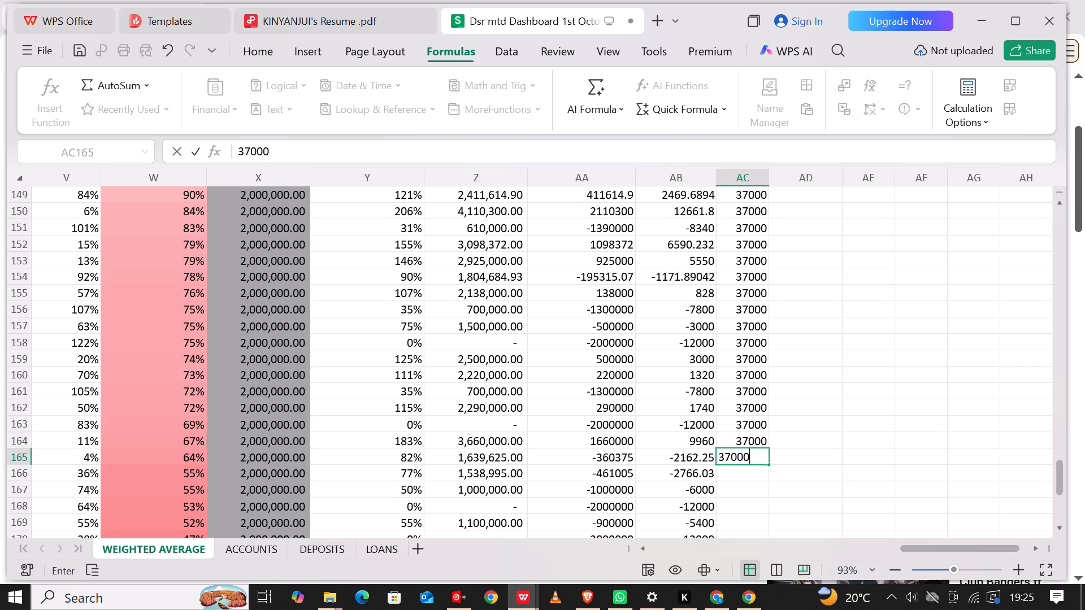
{"action": "type", "text": "37000"}
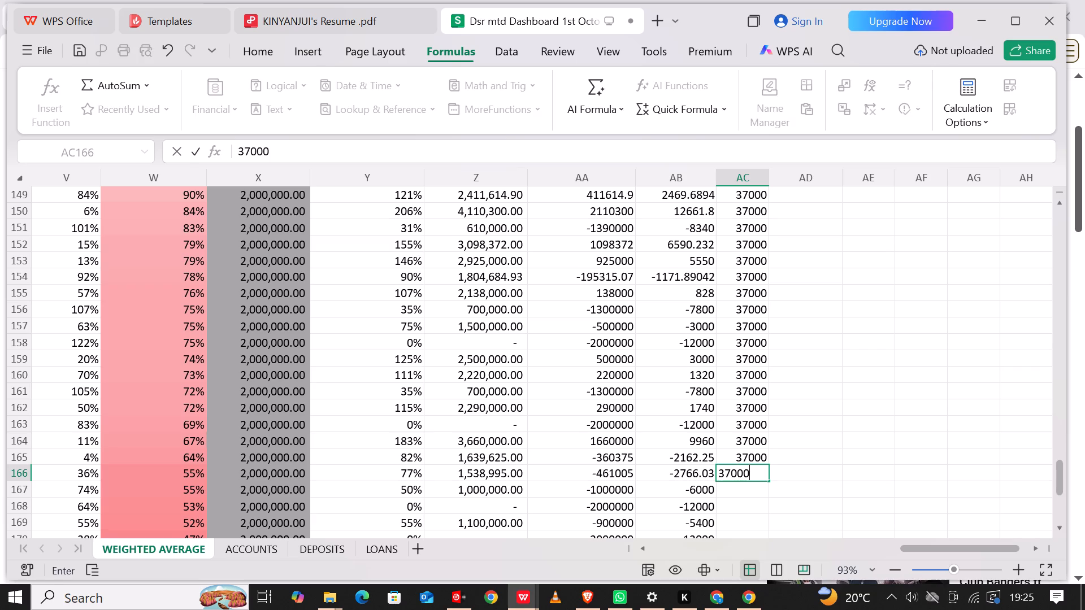
{"action": "left_click", "coordinate": [748, 489]}
{"action": "type", "text": "37000"}
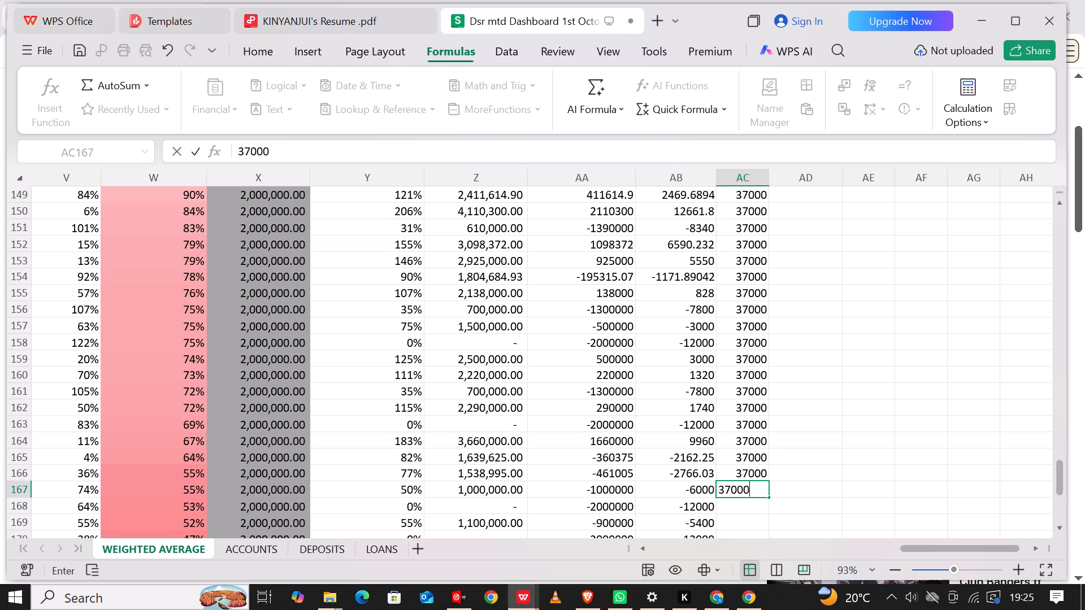
{"action": "left_click", "coordinate": [748, 504]}
{"action": "type", "text": "37000"}
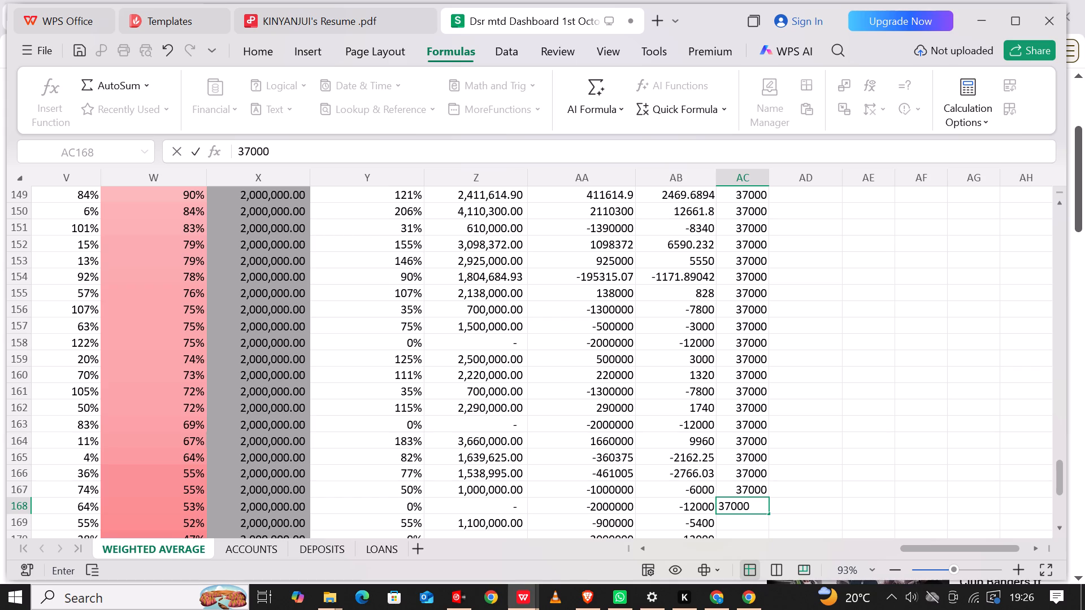
{"action": "left_click", "coordinate": [750, 521]}
{"action": "type", "text": "37"}
{"action": "type", "text": "000"}
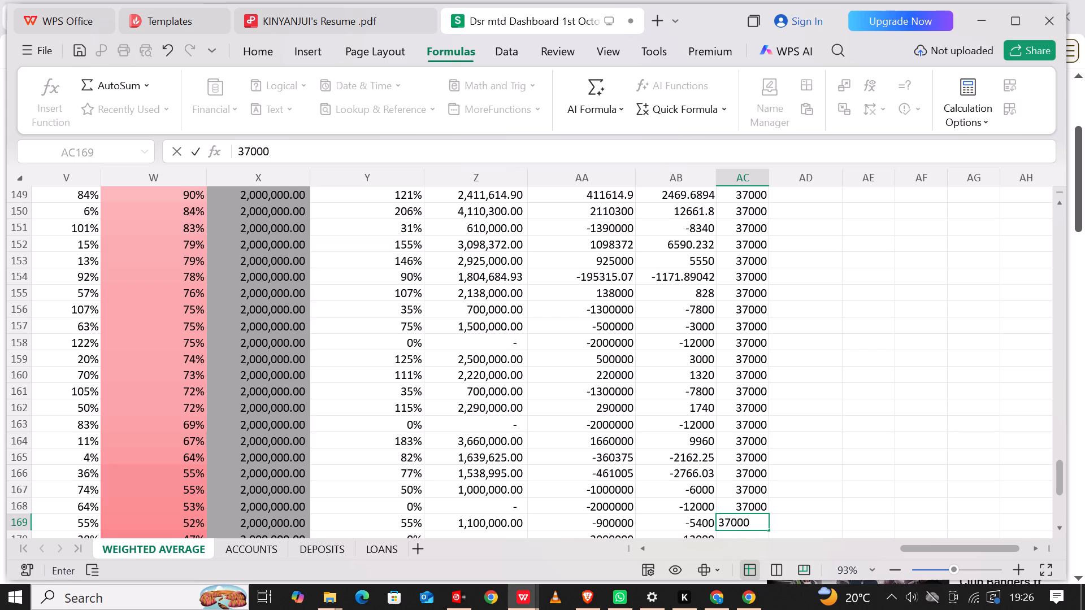
Enter 37000 in the remaining empty column AC cells, AC170 through AC173.
{"action": "scroll", "coordinate": [750, 500], "scroll_direction": "down", "scroll_amount": 1}
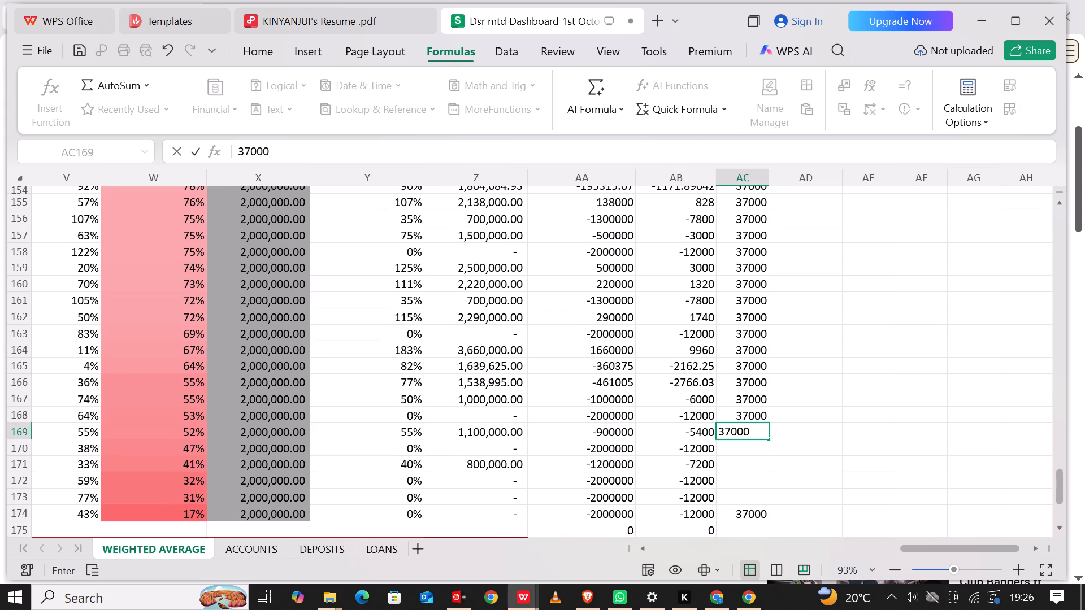
{"action": "left_click", "coordinate": [735, 449]}
{"action": "type", "text": "37000"}
{"action": "left_click", "coordinate": [741, 469]}
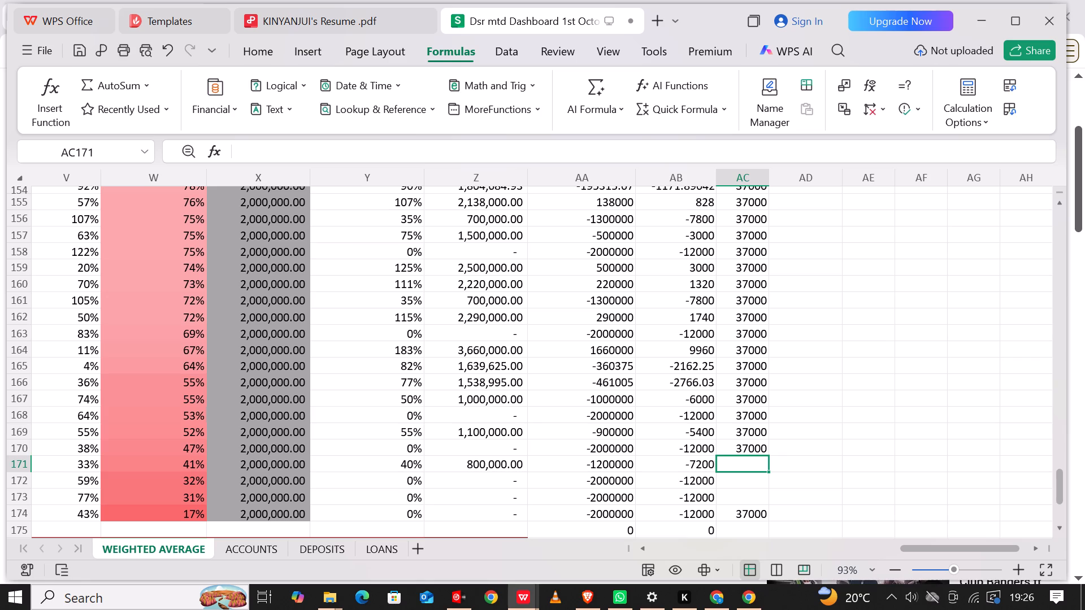
{"action": "type", "text": "37000"}
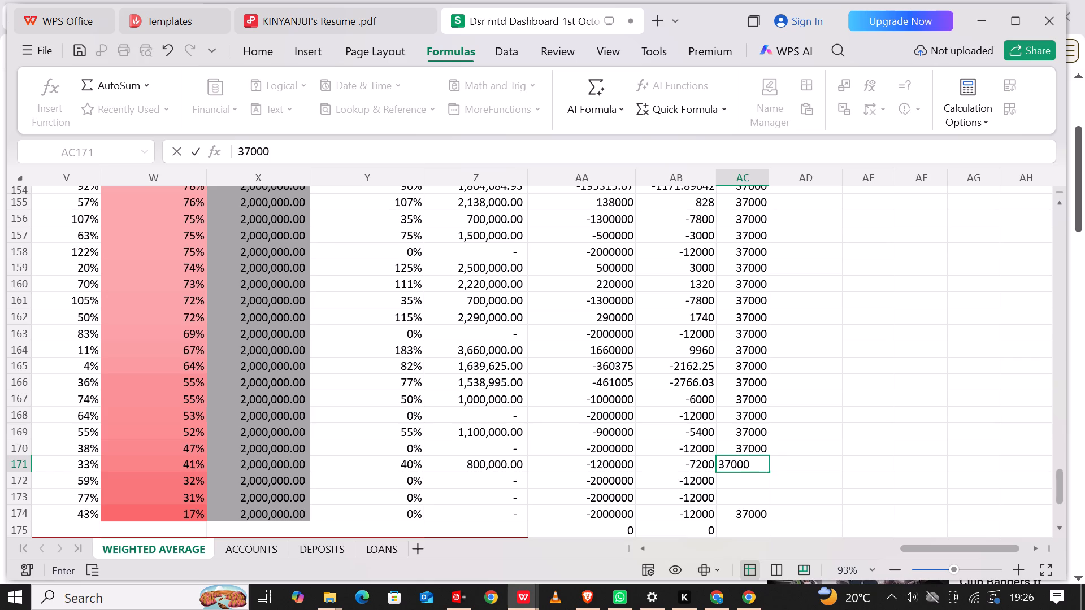
{"action": "left_click", "coordinate": [744, 486]}
{"action": "type", "text": "37000"}
{"action": "left_click", "coordinate": [744, 502]}
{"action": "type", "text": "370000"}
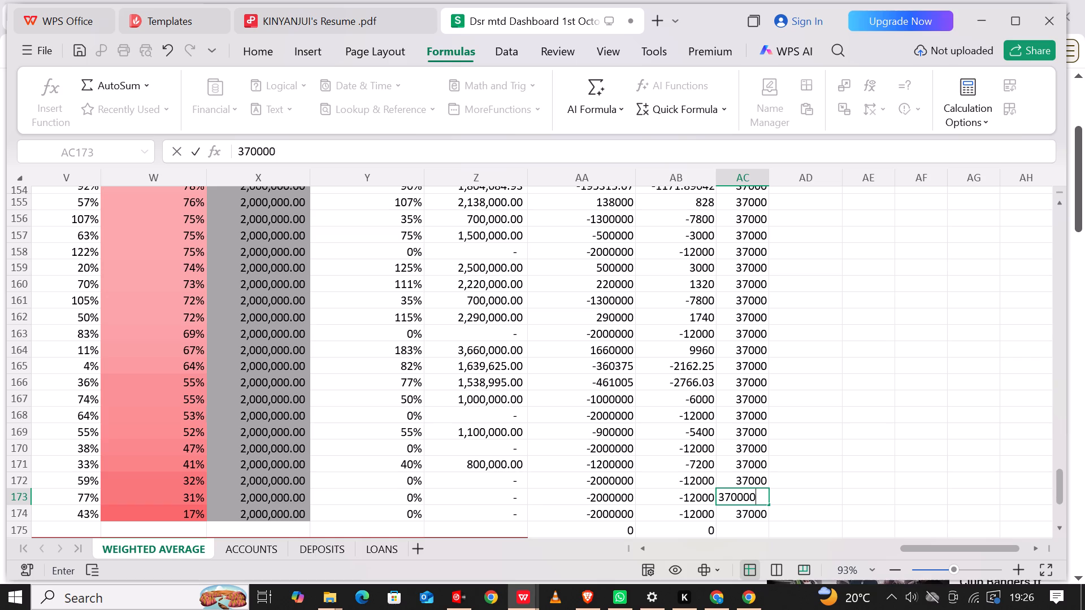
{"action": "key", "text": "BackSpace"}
{"action": "left_click", "coordinate": [806, 502]}
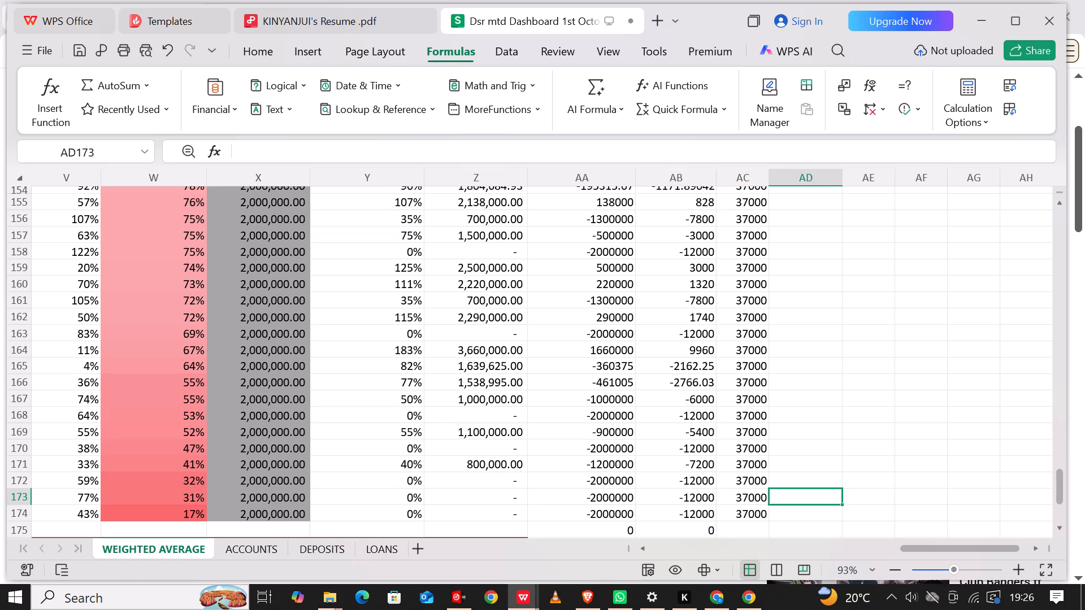
Enter the formula =AB8+AC8 in cell AD8, on the first staff row.
{"action": "scroll", "coordinate": [806, 502], "scroll_direction": "up", "scroll_amount": 5}
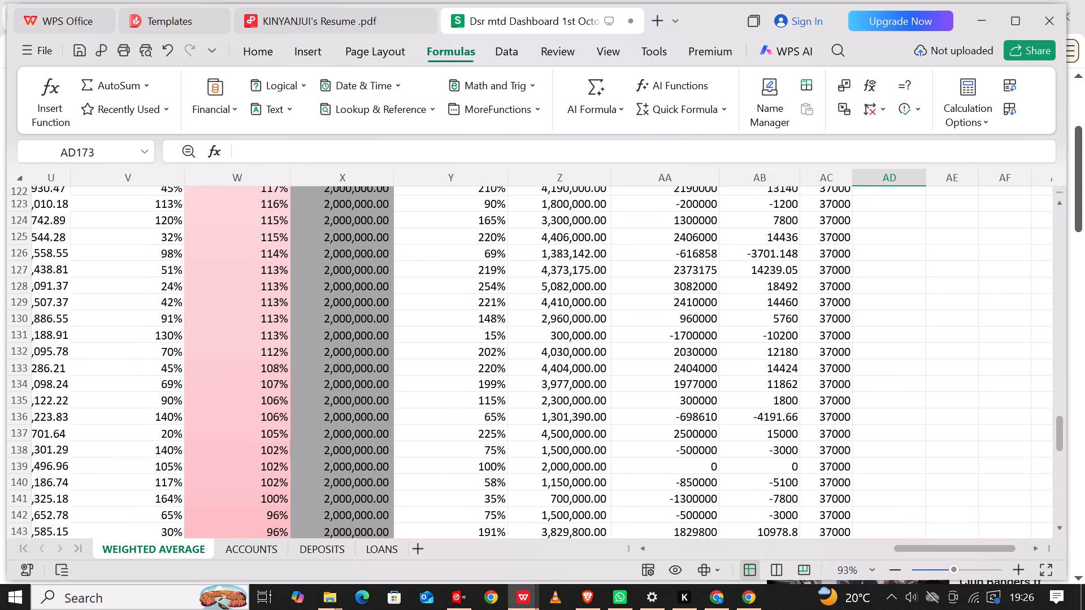
{"action": "scroll", "coordinate": [858, 376], "scroll_direction": "left", "scroll_amount": 2}
{"action": "scroll", "coordinate": [858, 376], "scroll_direction": "up", "scroll_amount": 8}
{"action": "scroll", "coordinate": [858, 376], "scroll_direction": "up", "scroll_amount": 15}
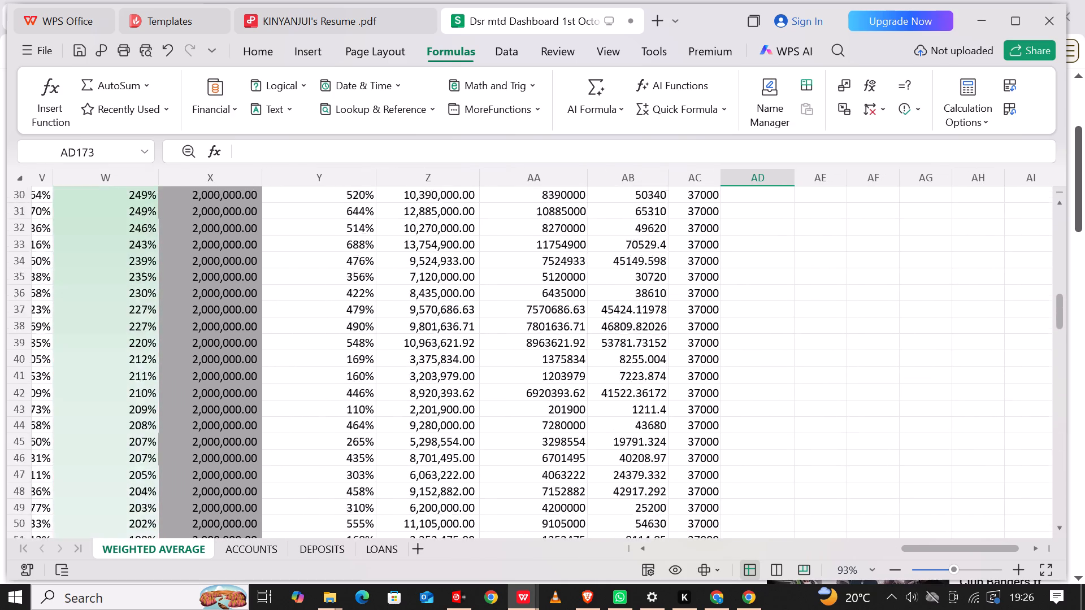
{"action": "scroll", "coordinate": [858, 376], "scroll_direction": "up", "scroll_amount": 13}
{"action": "left_click", "coordinate": [735, 308]}
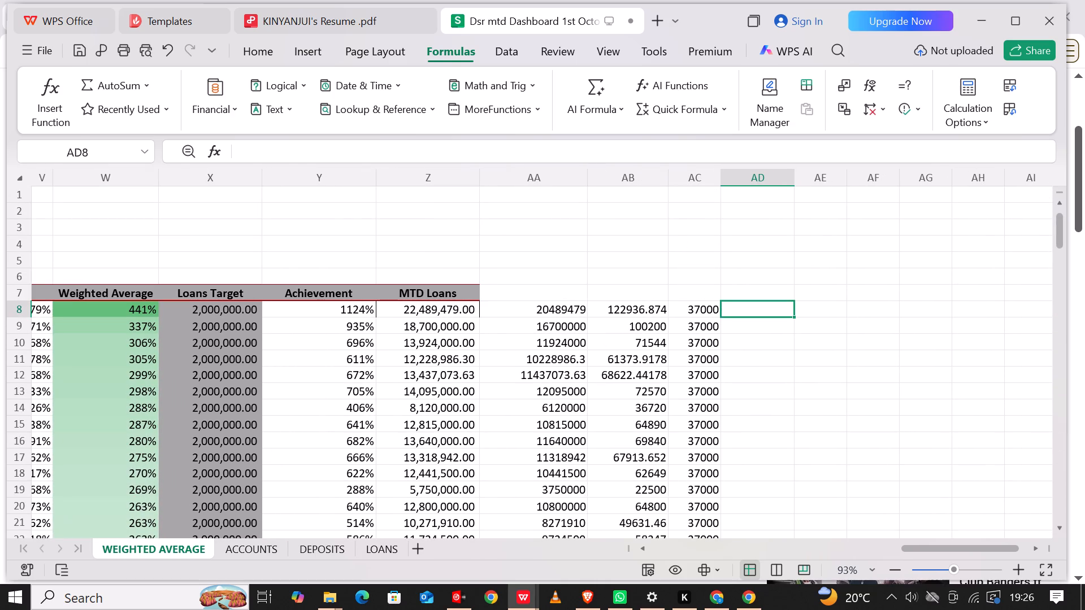
{"action": "key", "text": "equal"}
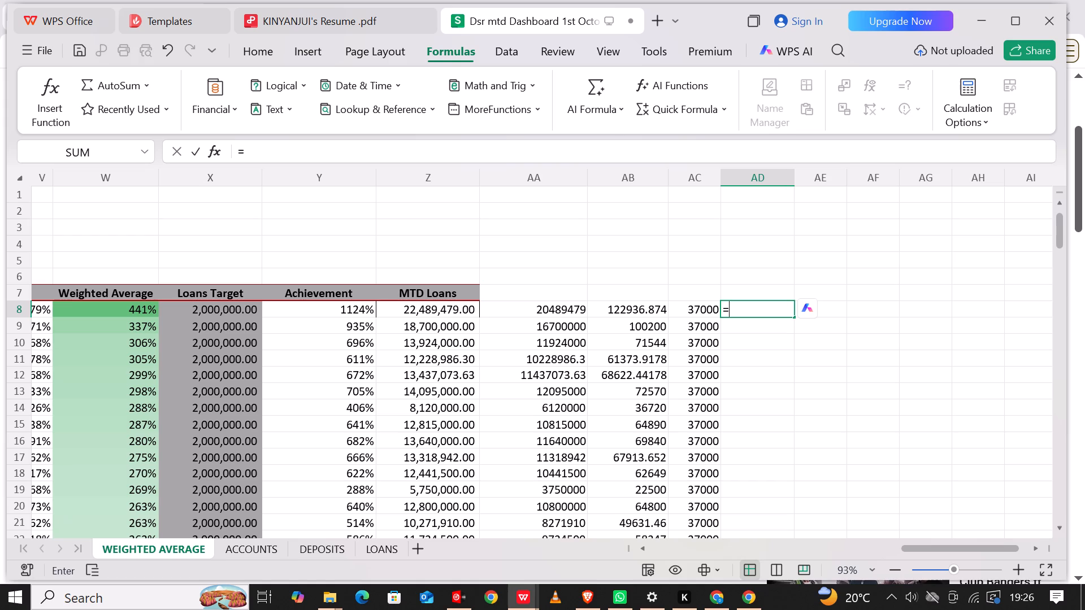
{"action": "left_click", "coordinate": [649, 312]}
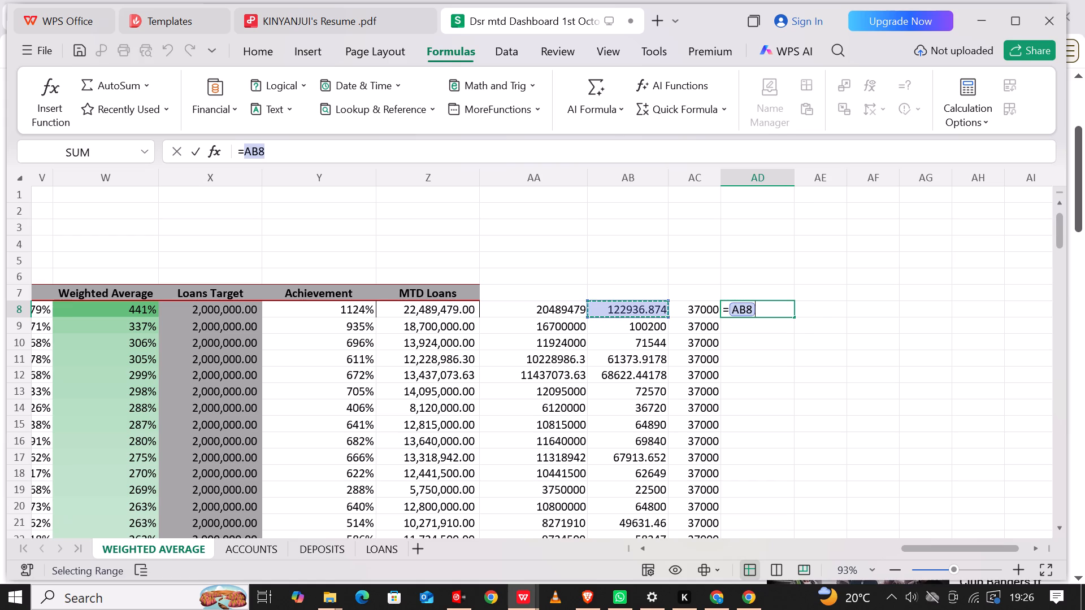
{"action": "key", "text": "equal"}
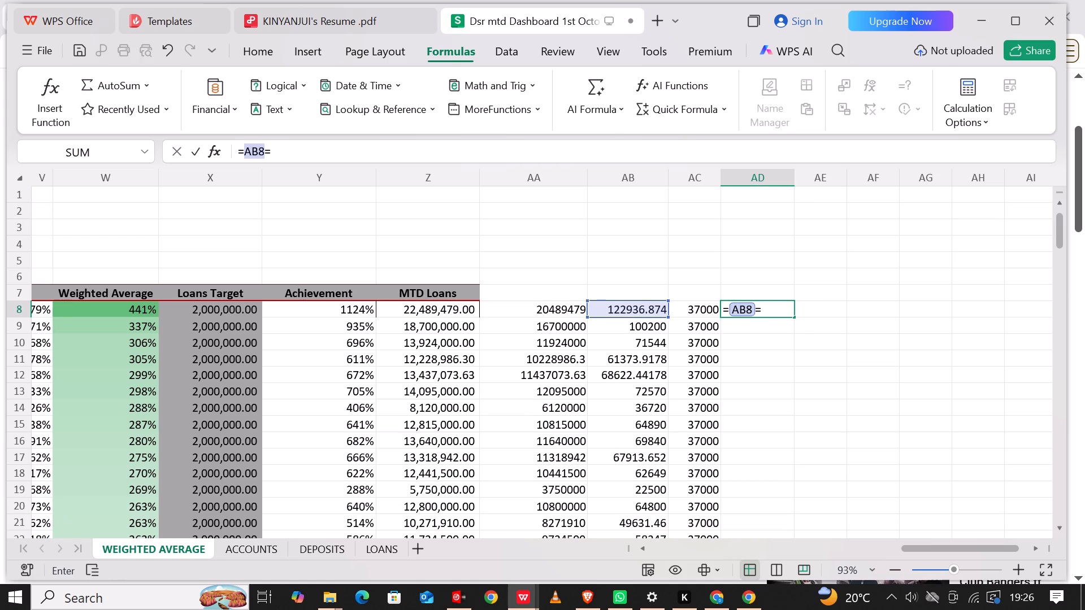
{"action": "key", "text": "ctrl+alt+F14"}
{"action": "key", "text": "BackSpace"}
{"action": "key", "text": "shift+plus"}
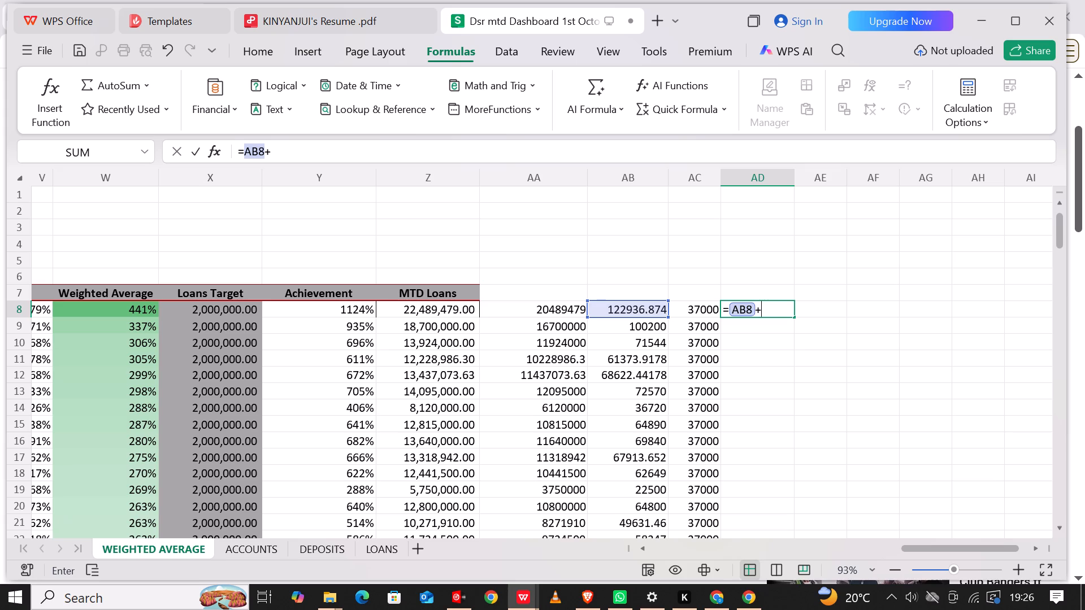
{"action": "left_click", "coordinate": [696, 313]}
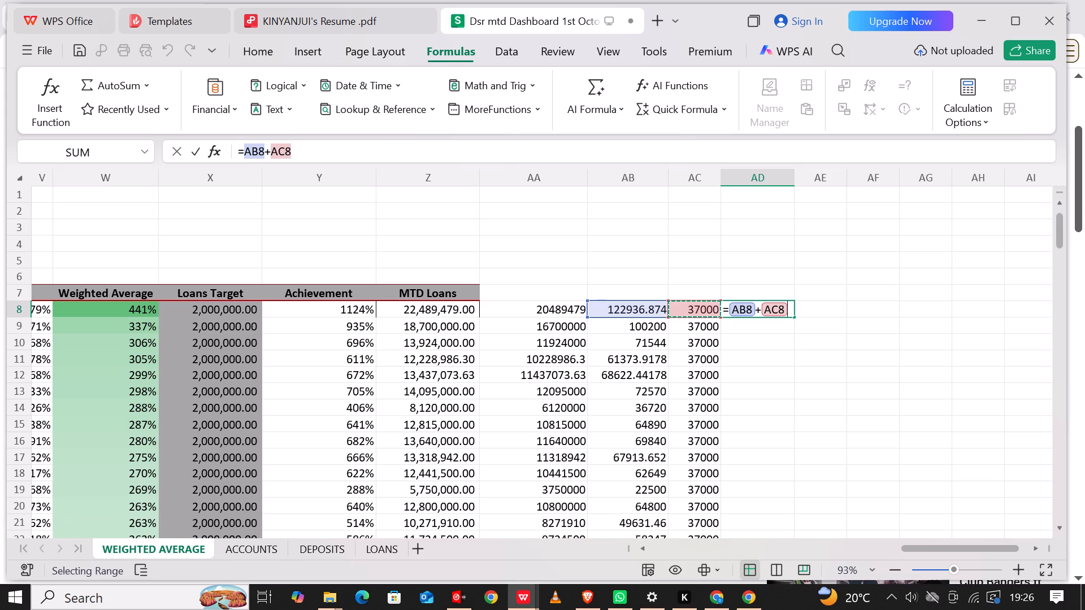
{"action": "key", "text": "Return"}
Fill the AD8 formula down column AD through the last staff row, 174.
{"action": "left_click", "coordinate": [785, 310]}
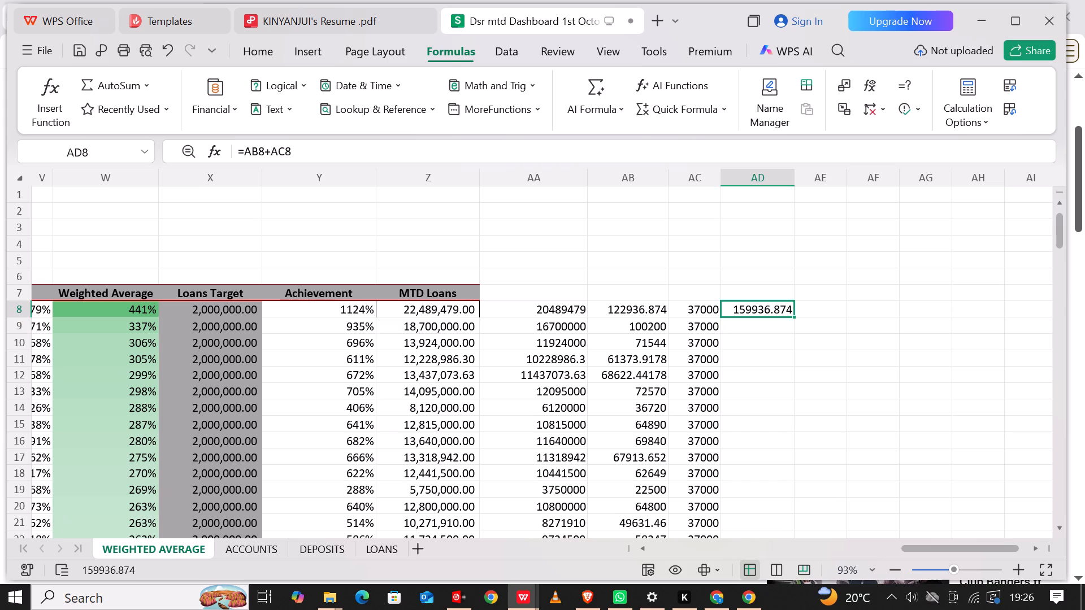
{"action": "left_click_drag", "start_coordinate": [797, 317], "coordinate": [807, 493]}
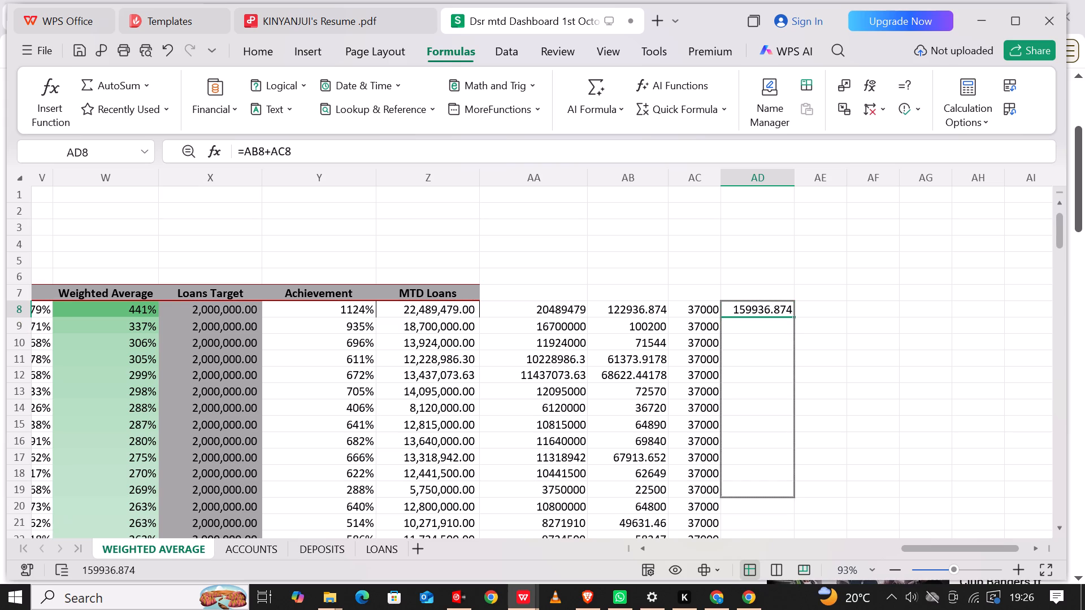
{"action": "left_click_drag", "start_coordinate": [807, 493], "coordinate": [797, 595]}
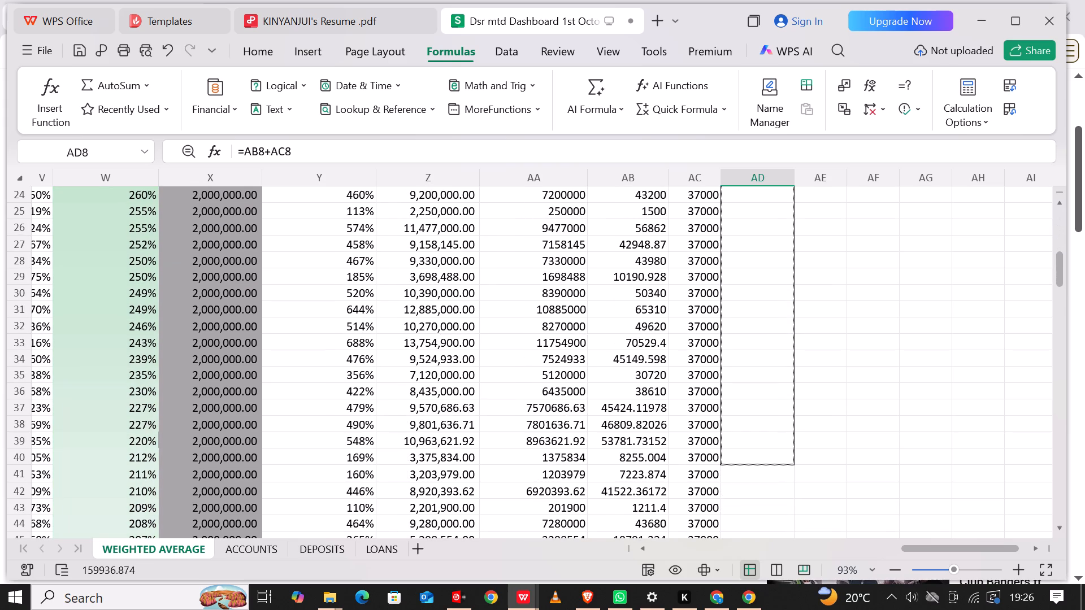
{"action": "left_click_drag", "start_coordinate": [797, 595], "coordinate": [805, 609]}
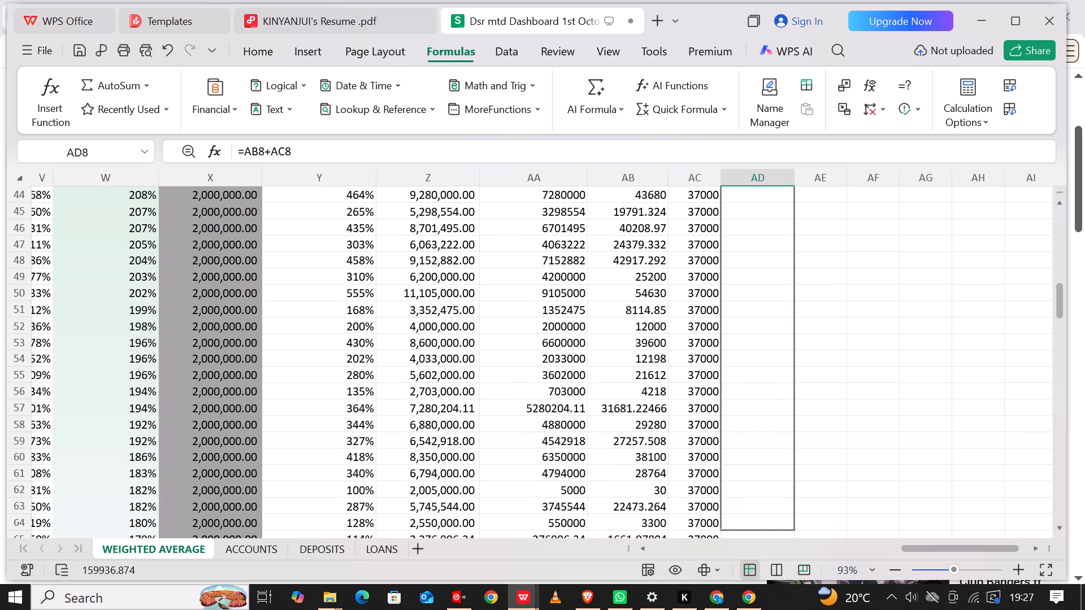
{"action": "left_click_drag", "start_coordinate": [805, 609], "coordinate": [798, 609]}
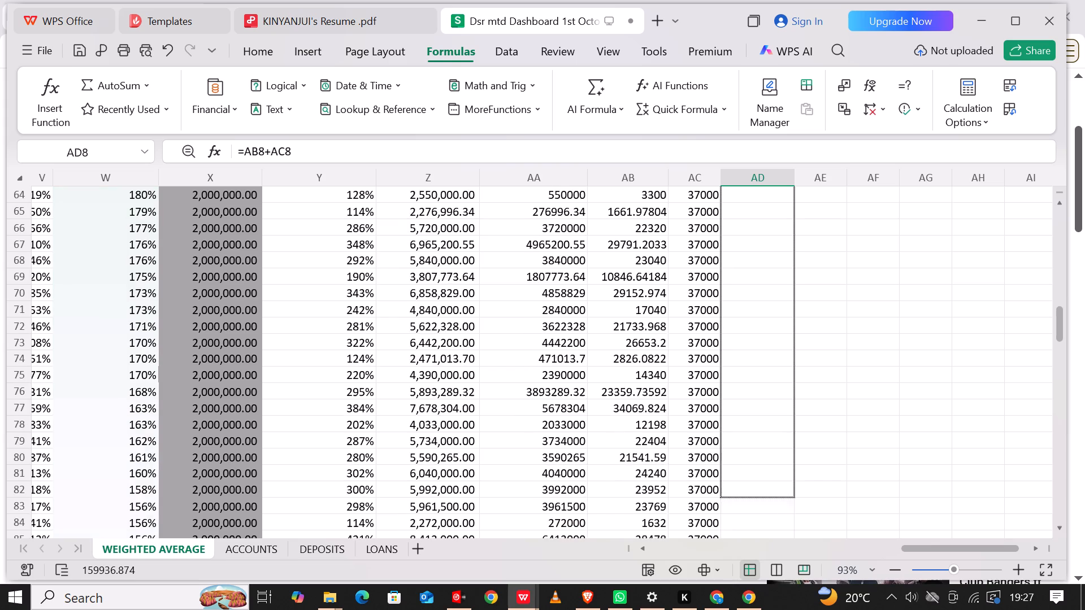
{"action": "left_click_drag", "start_coordinate": [798, 609], "coordinate": [802, 609]}
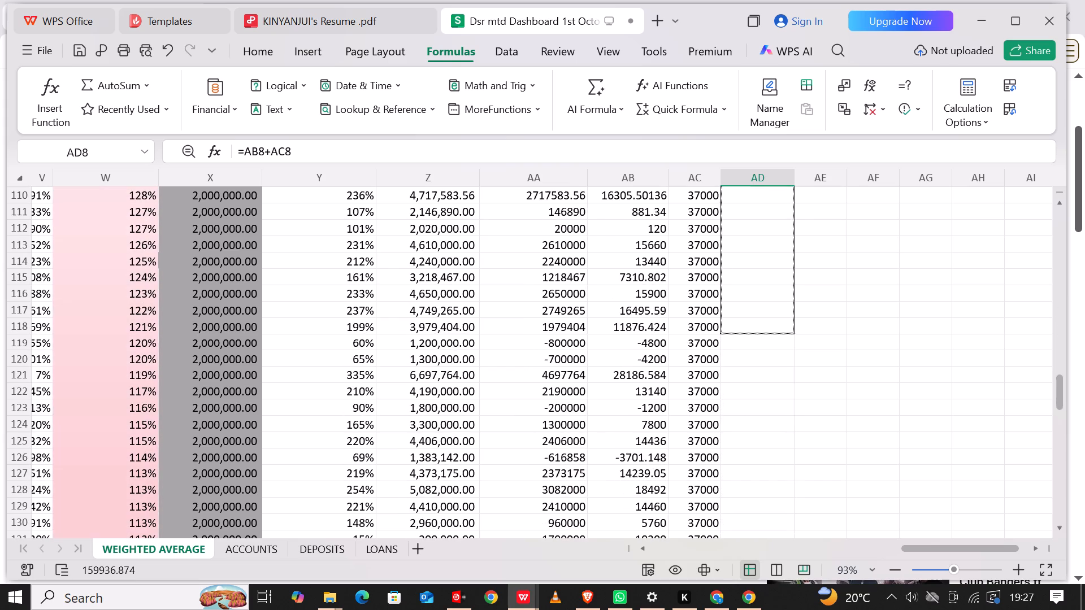
{"action": "left_click_drag", "start_coordinate": [802, 609], "coordinate": [809, 609]}
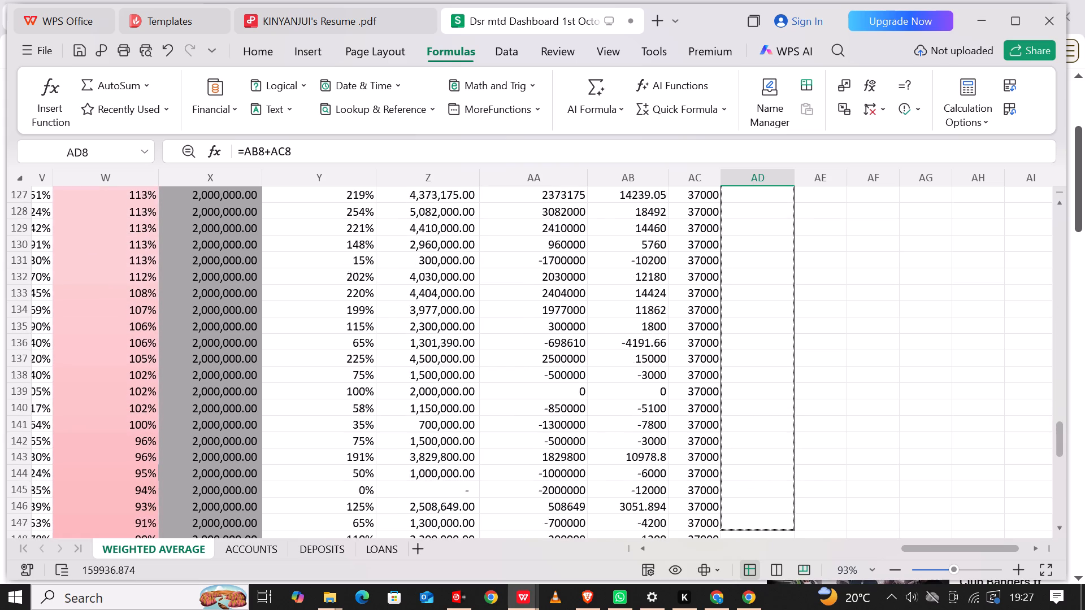
{"action": "left_click_drag", "start_coordinate": [809, 609], "coordinate": [800, 573]}
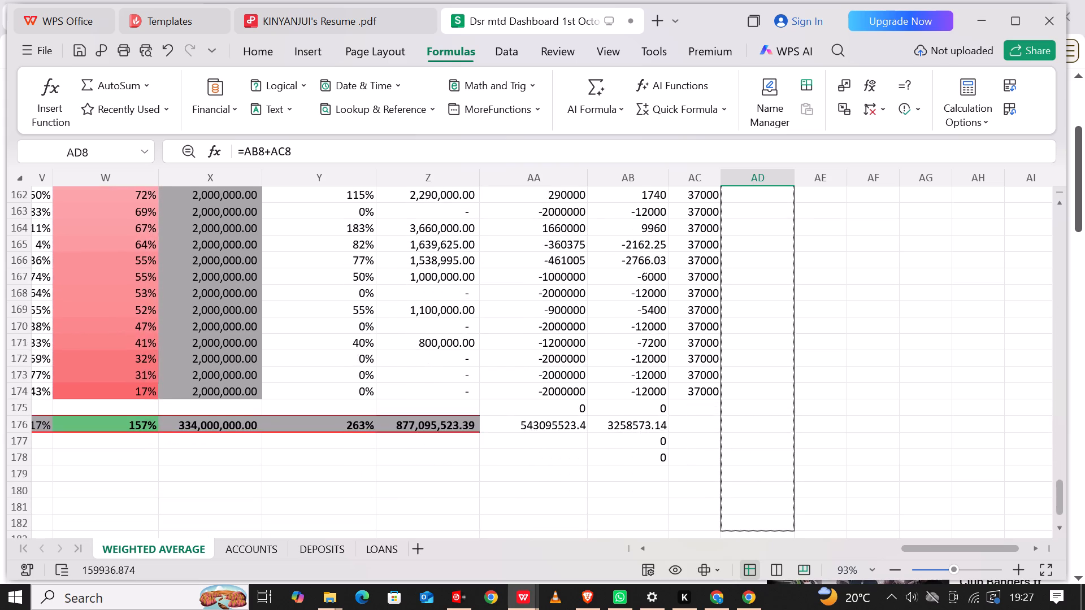
{"action": "left_click_drag", "start_coordinate": [800, 573], "coordinate": [764, 212]}
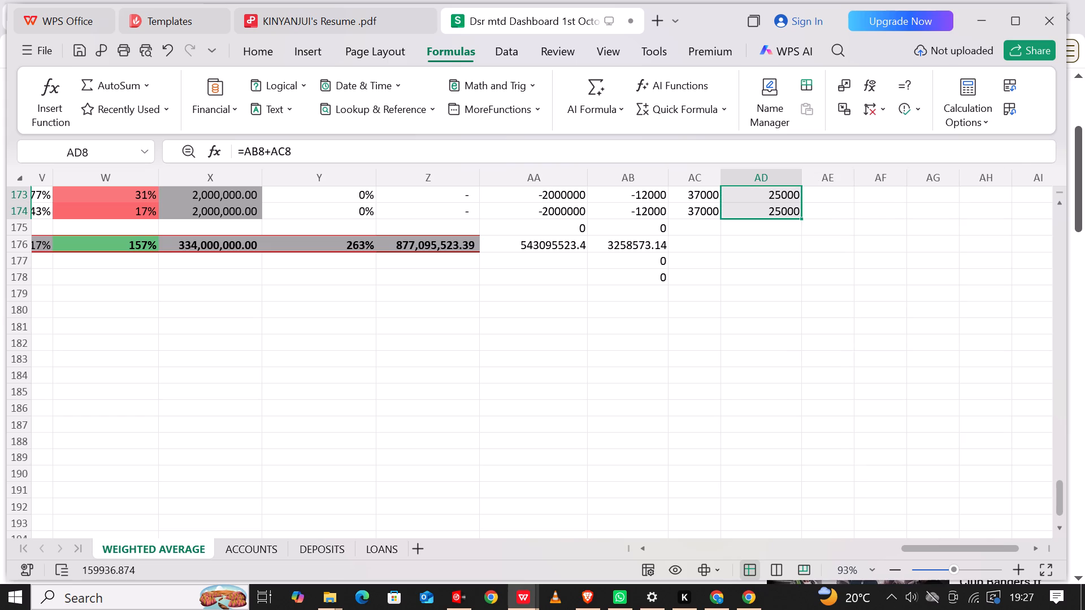
{"action": "left_click", "coordinate": [789, 262]}
Review the combined sums in column AD against columns Z to AC, from the last staff row up to about row 41.
{"action": "scroll", "coordinate": [789, 262], "scroll_direction": "up", "scroll_amount": 2}
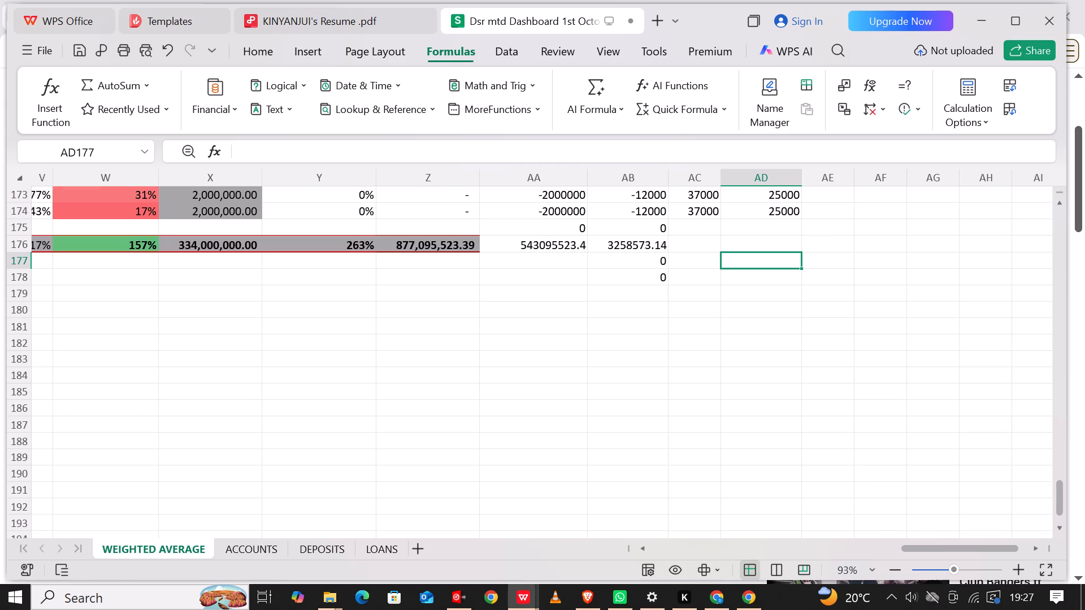
{"action": "scroll", "coordinate": [789, 262], "scroll_direction": "up", "scroll_amount": 8}
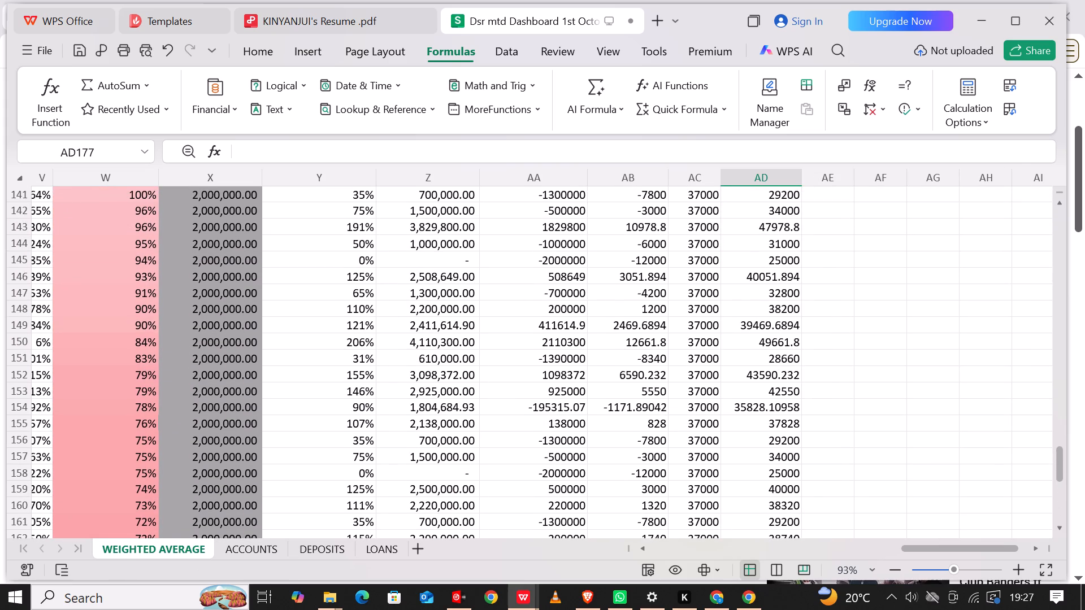
{"action": "scroll", "coordinate": [786, 408], "scroll_direction": "up", "scroll_amount": 1}
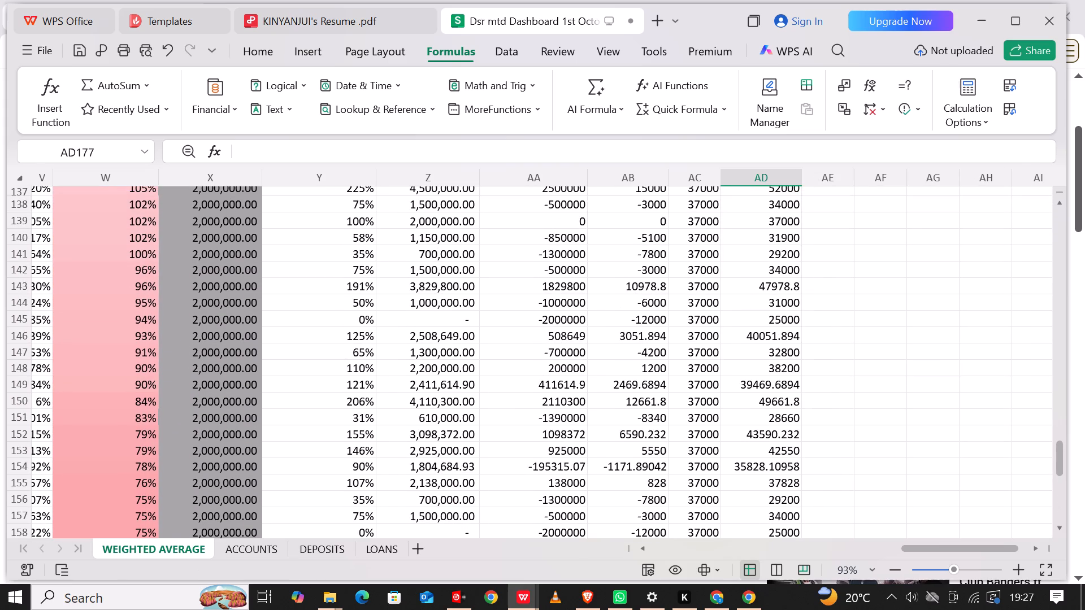
{"action": "scroll", "coordinate": [786, 408], "scroll_direction": "up", "scroll_amount": 2}
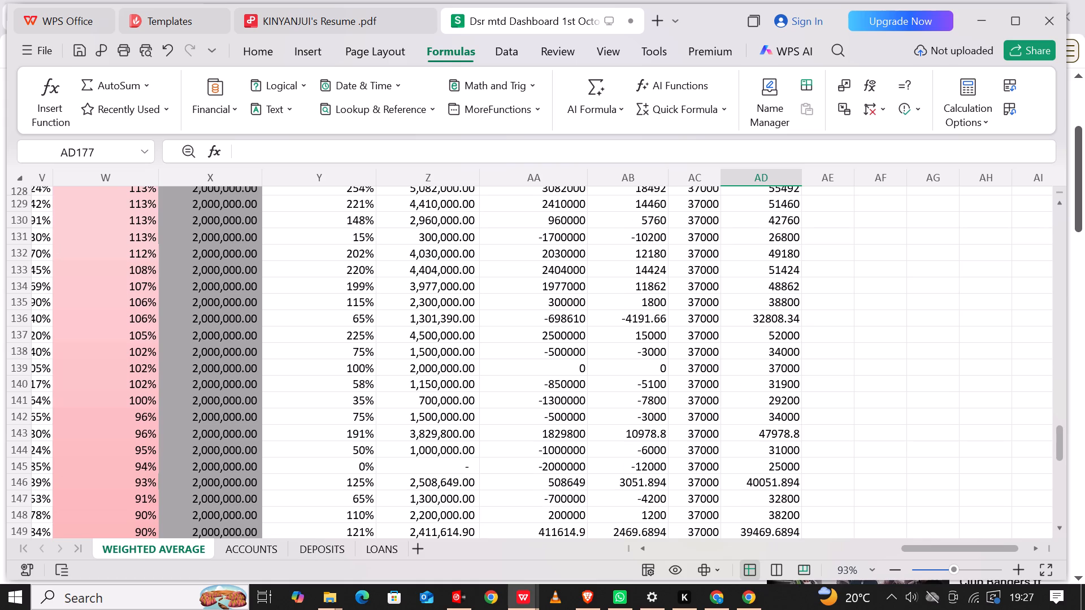
{"action": "scroll", "coordinate": [786, 408], "scroll_direction": "up", "scroll_amount": 3}
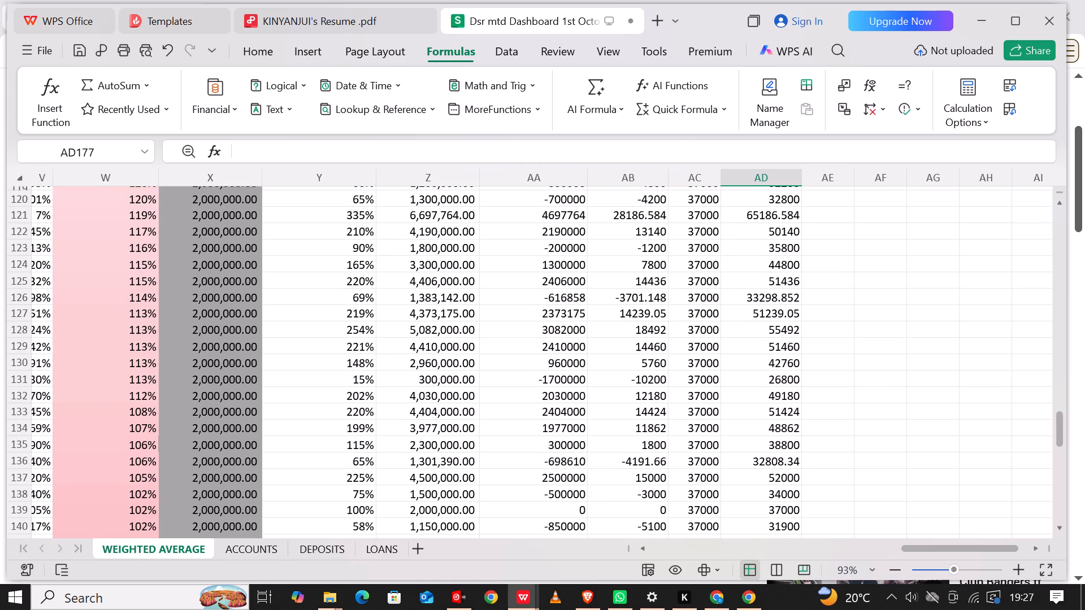
{"action": "scroll", "coordinate": [786, 408], "scroll_direction": "up", "scroll_amount": 4}
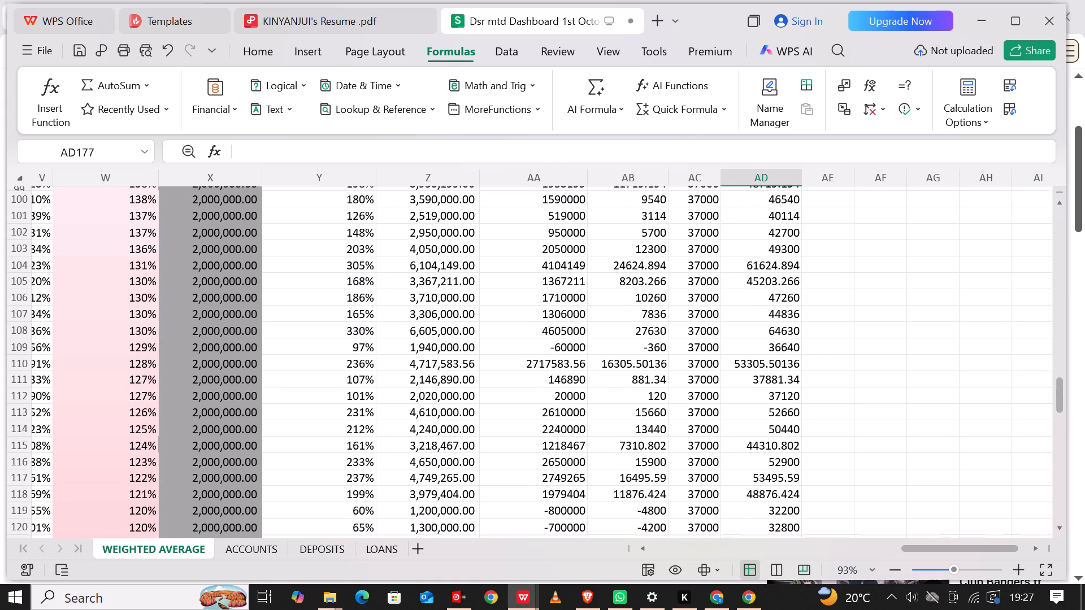
{"action": "scroll", "coordinate": [786, 408], "scroll_direction": "up", "scroll_amount": 5}
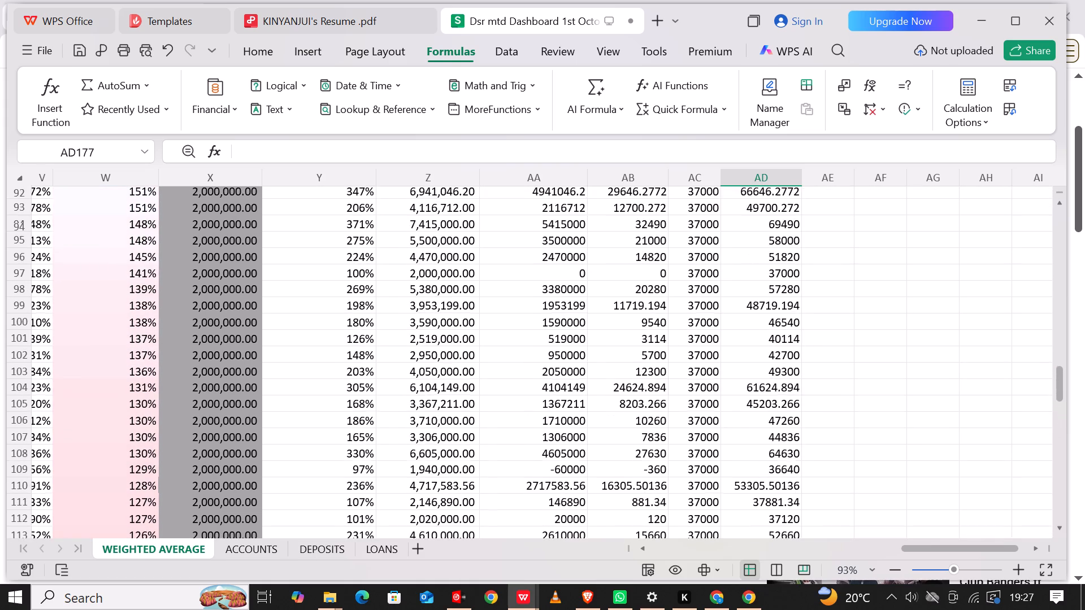
{"action": "scroll", "coordinate": [786, 408], "scroll_direction": "up", "scroll_amount": 5}
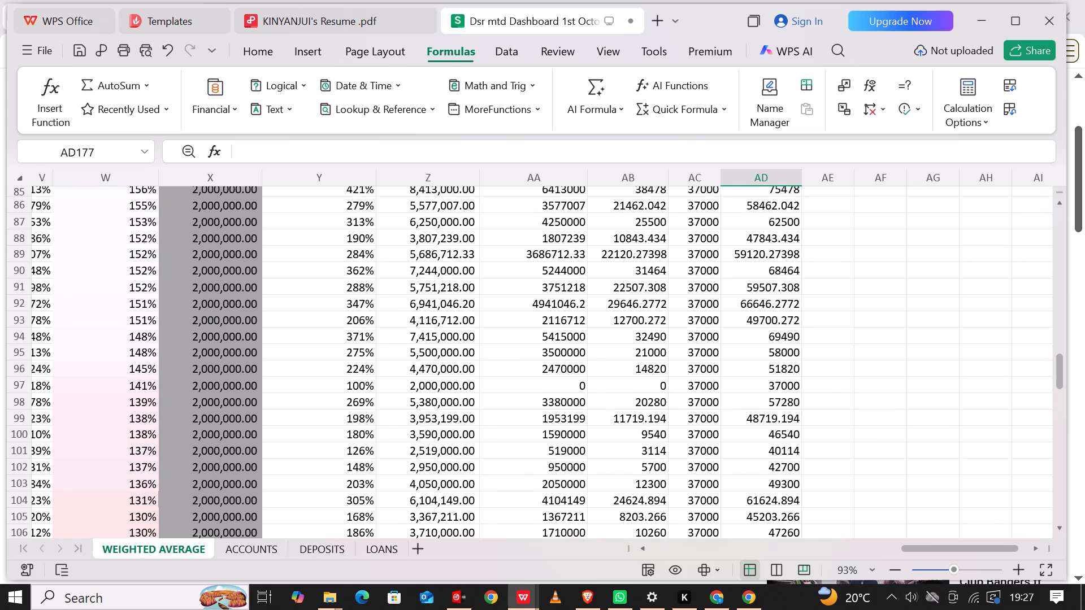
{"action": "scroll", "coordinate": [786, 408], "scroll_direction": "up", "scroll_amount": 3}
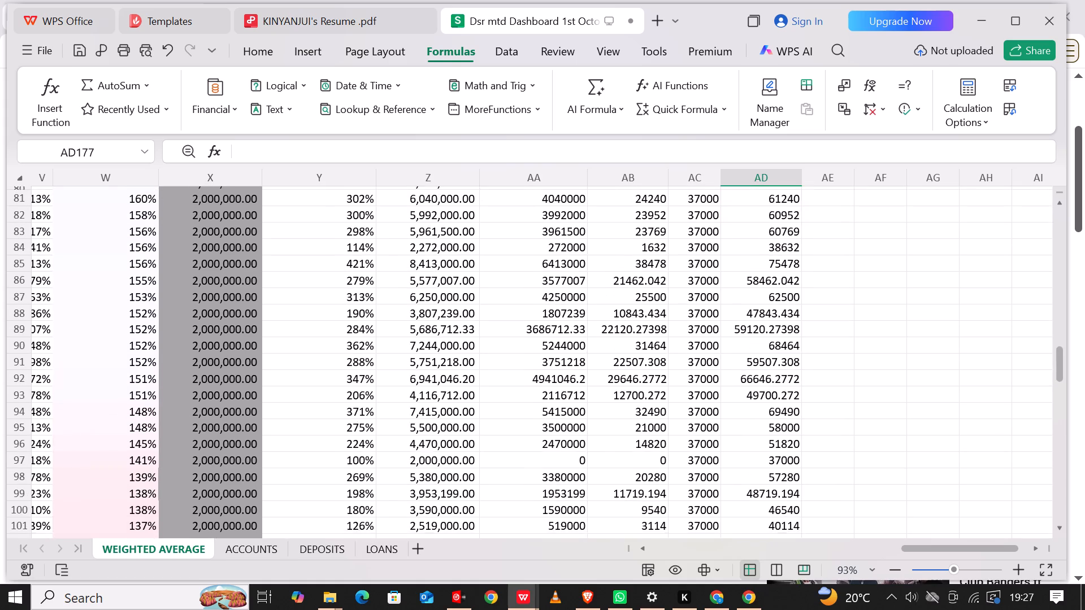
{"action": "scroll", "coordinate": [786, 408], "scroll_direction": "up", "scroll_amount": 4}
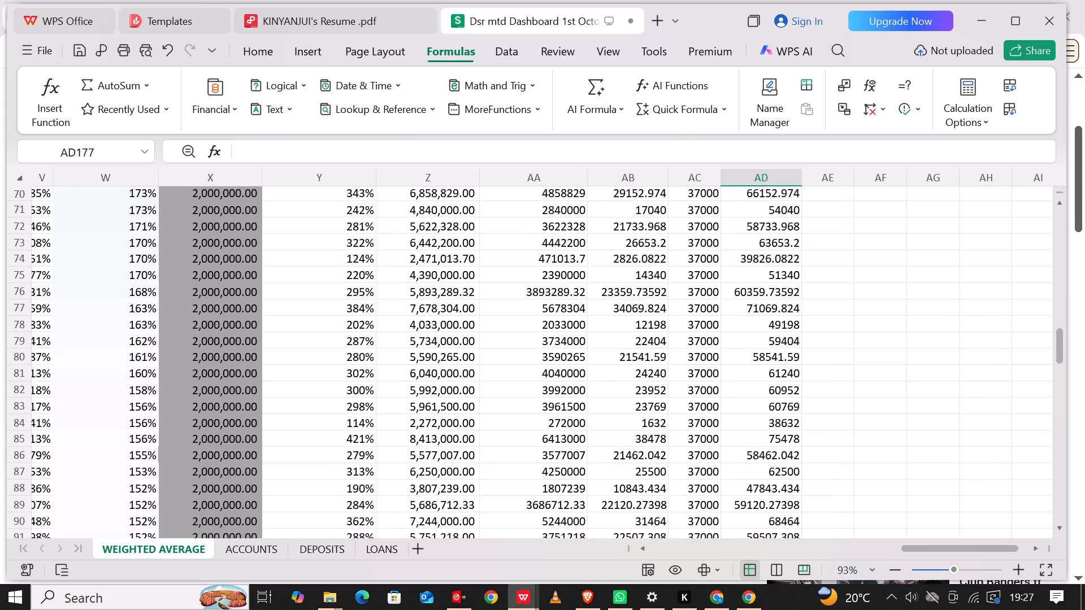
{"action": "scroll", "coordinate": [786, 408], "scroll_direction": "up", "scroll_amount": 3}
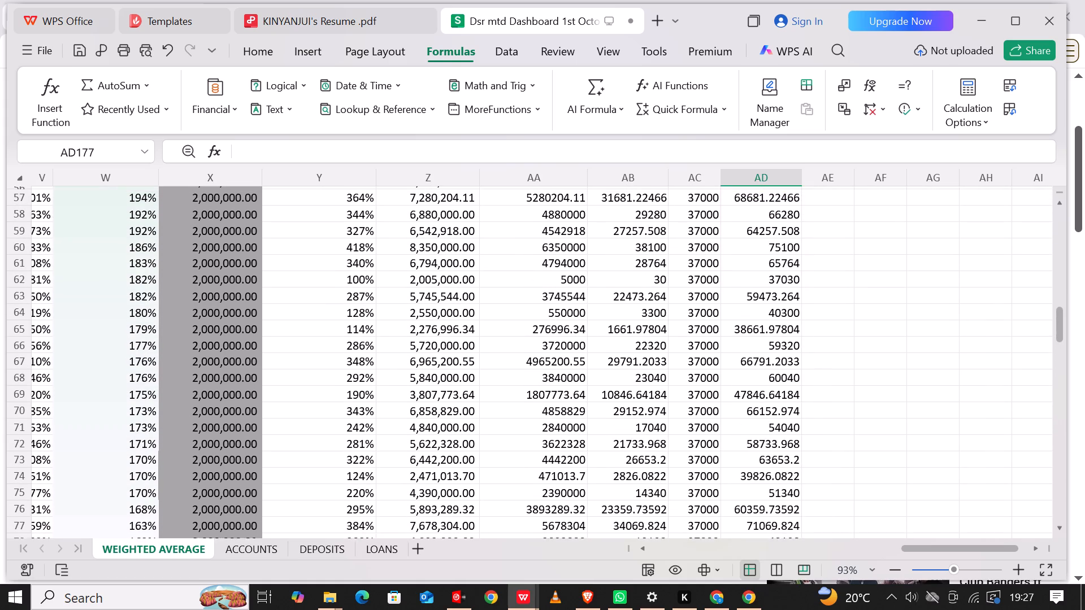
{"action": "scroll", "coordinate": [786, 408], "scroll_direction": "up", "scroll_amount": 3}
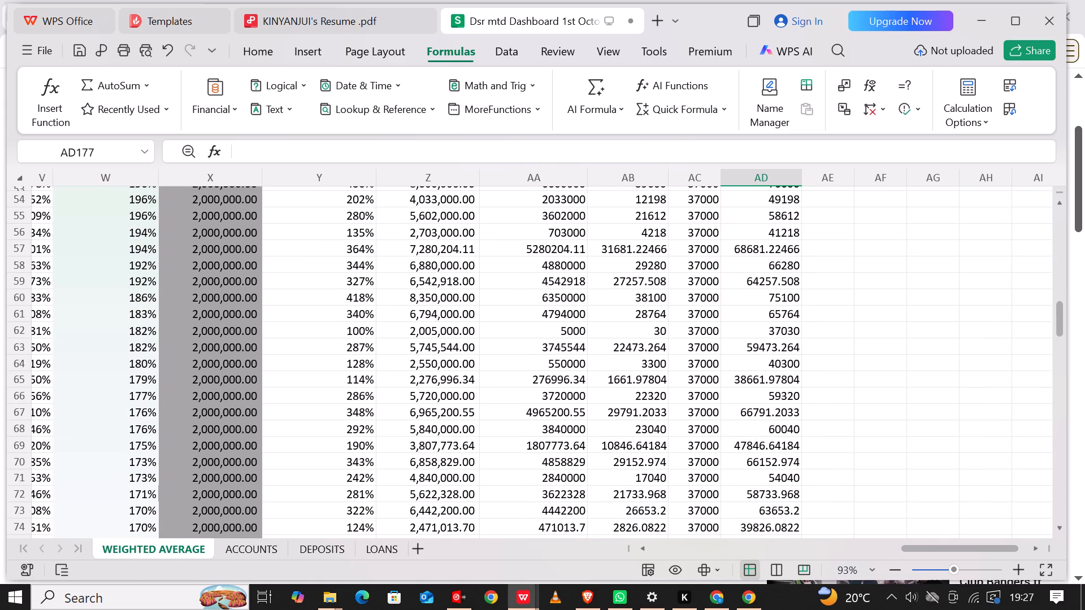
{"action": "scroll", "coordinate": [786, 408], "scroll_direction": "up", "scroll_amount": 4}
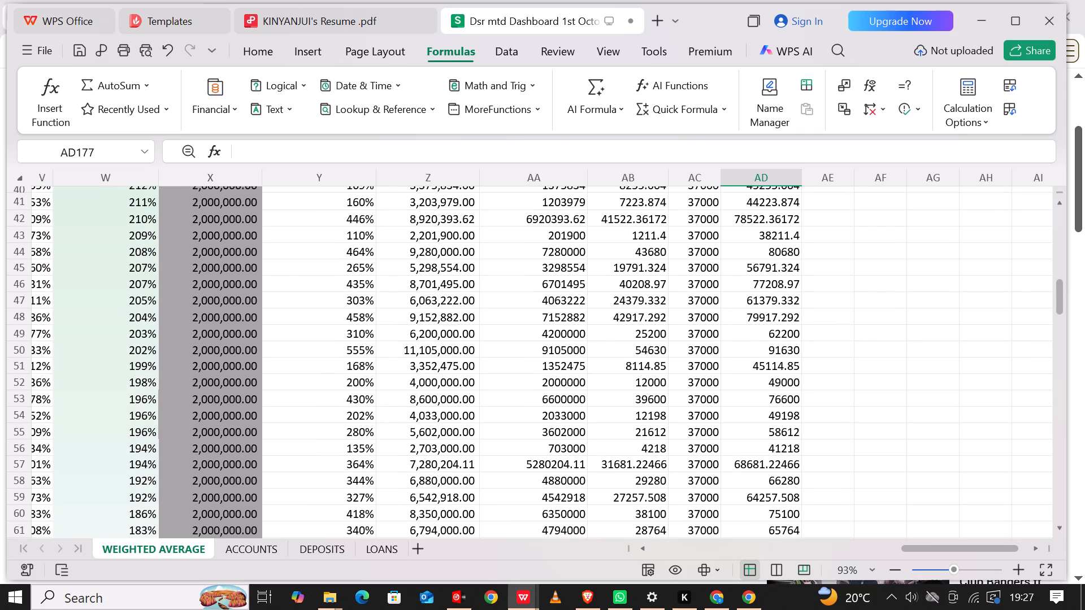
{"action": "scroll", "coordinate": [763, 450], "scroll_direction": "down", "scroll_amount": 3}
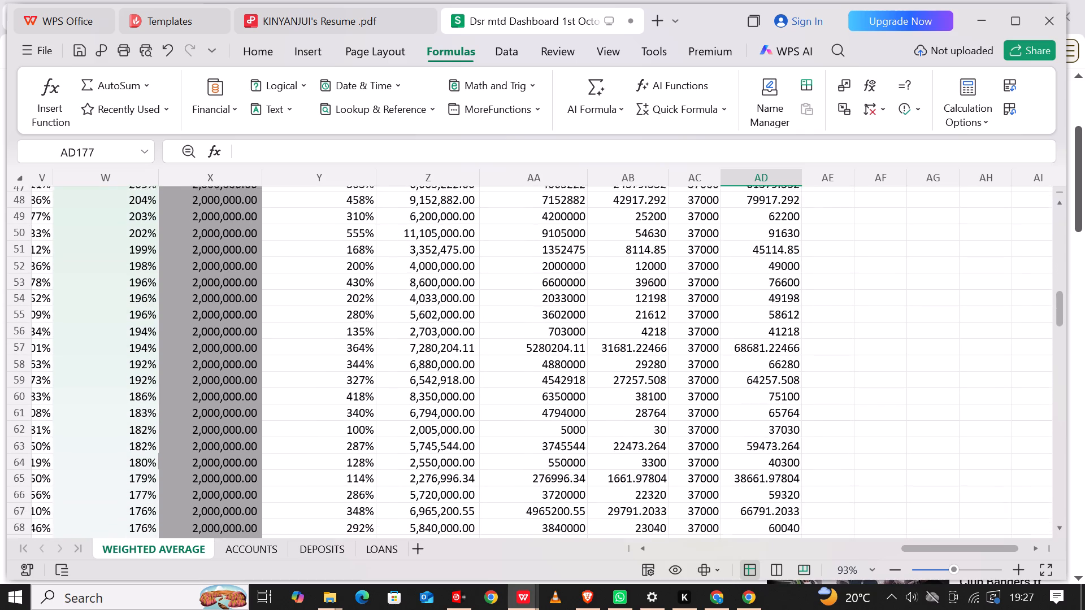
{"action": "scroll", "coordinate": [763, 450], "scroll_direction": "down", "scroll_amount": 1}
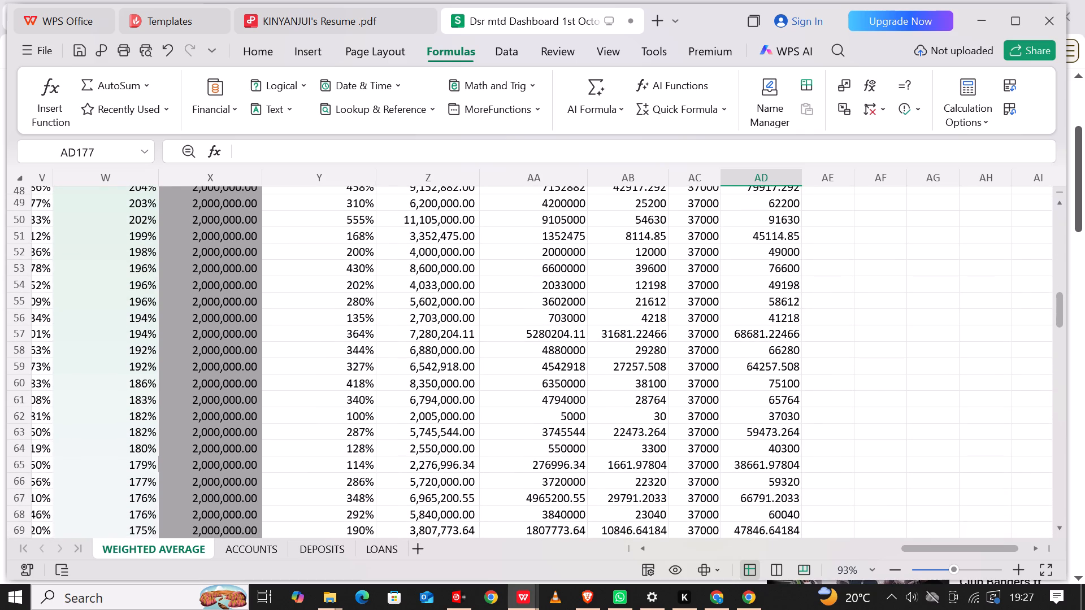
Highlight the whole of row 67 and trace it back to its staff name and branch columns.
{"action": "left_click", "coordinate": [18, 498]}
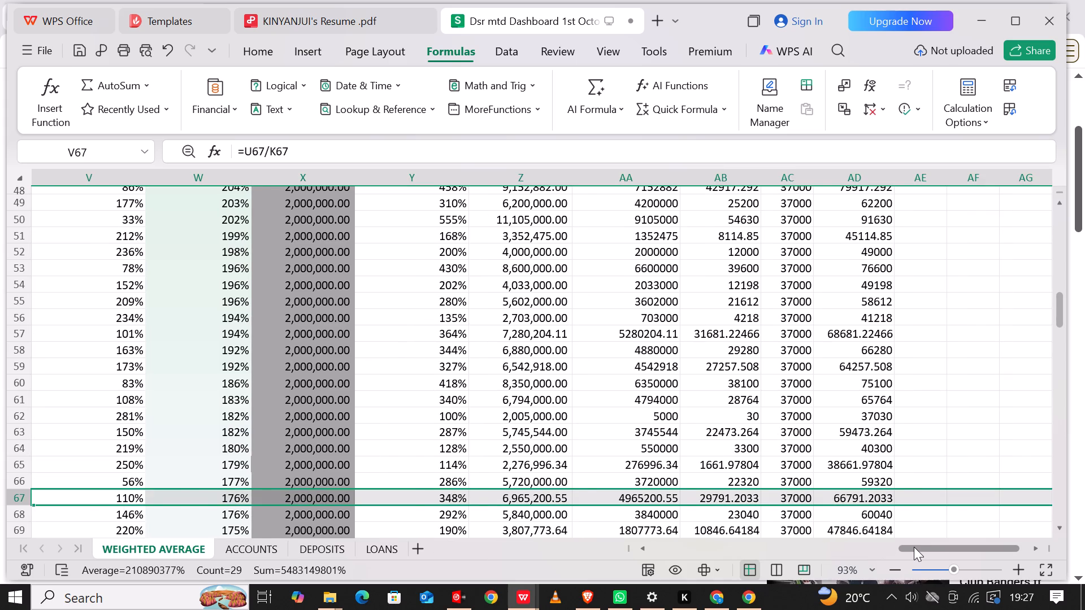
{"action": "left_click_drag", "start_coordinate": [914, 547], "coordinate": [553, 590]}
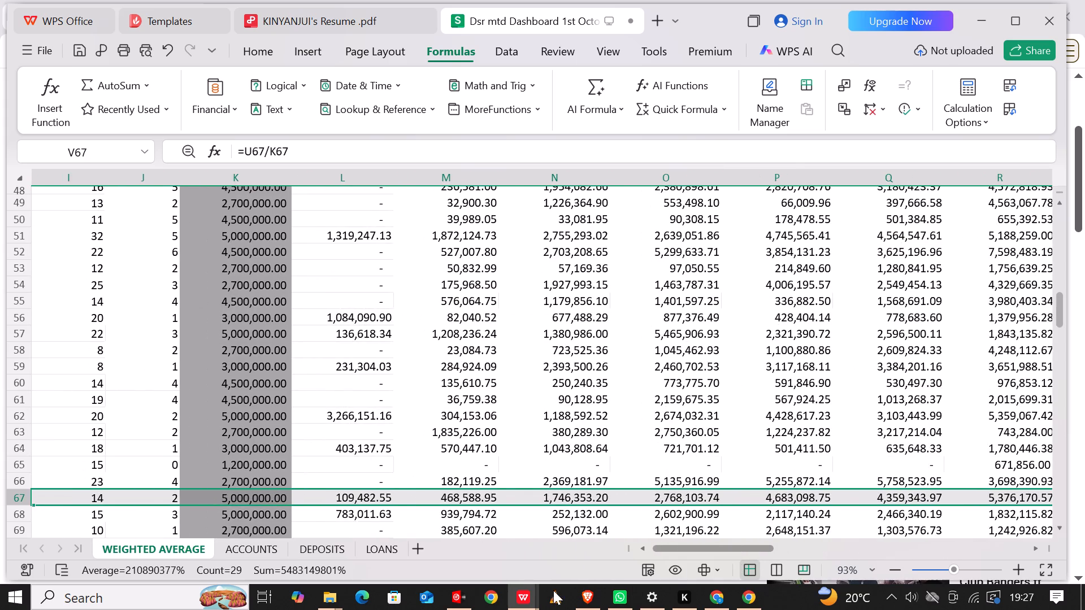
{"action": "left_click_drag", "start_coordinate": [553, 590], "coordinate": [534, 586]}
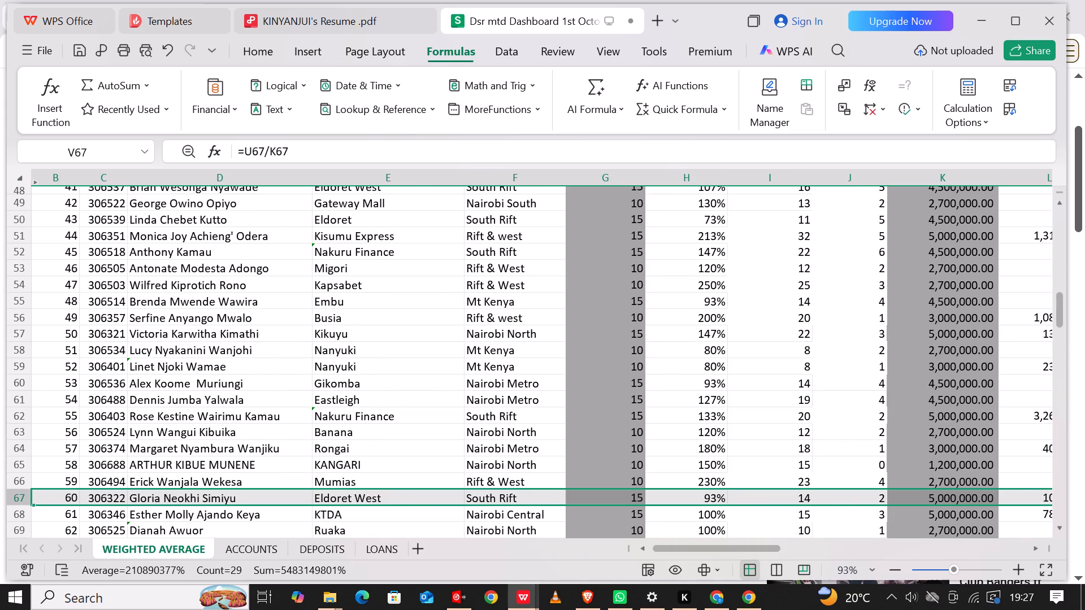
Highlight row 74, the Limuru staff row, and trace it across to its loan calculations, selecting the 0.006 multiple in AB74.
{"action": "scroll", "coordinate": [509, 375], "scroll_direction": "down", "scroll_amount": 5}
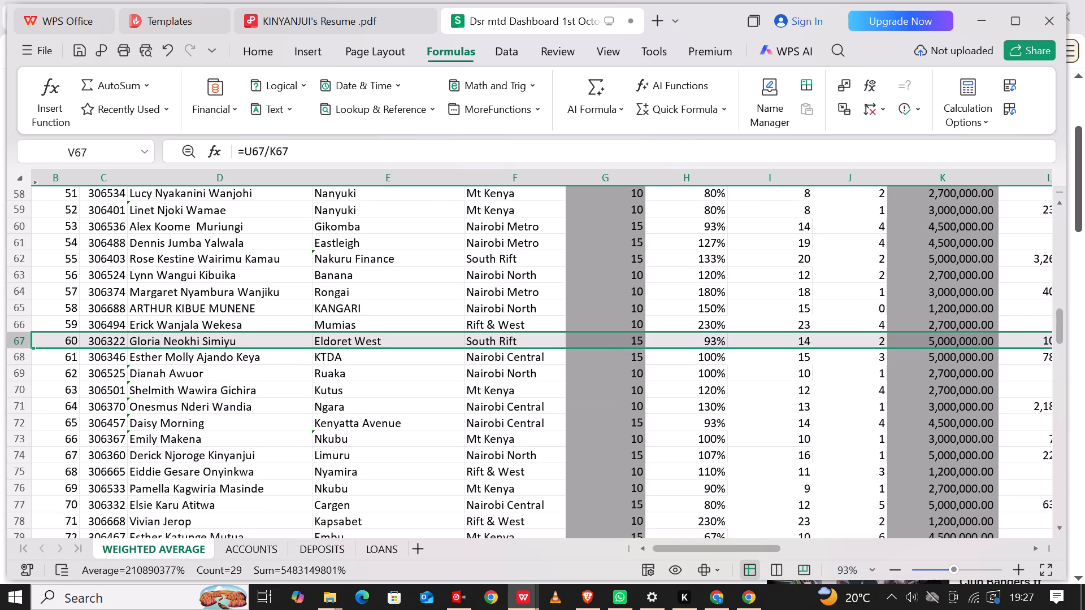
{"action": "left_click", "coordinate": [14, 455]}
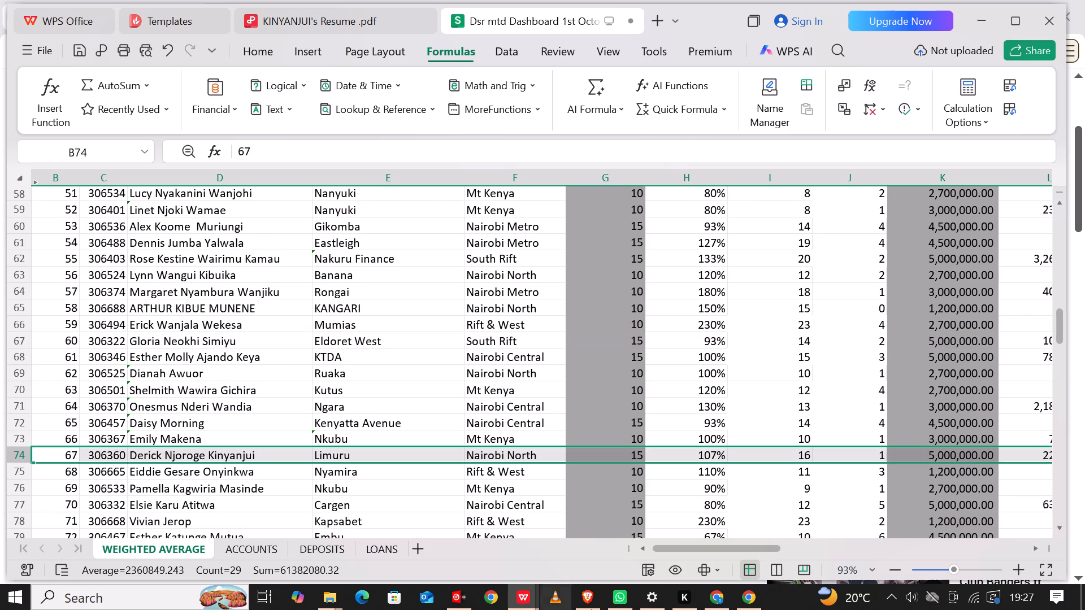
{"action": "left_click_drag", "start_coordinate": [739, 546], "coordinate": [889, 557]}
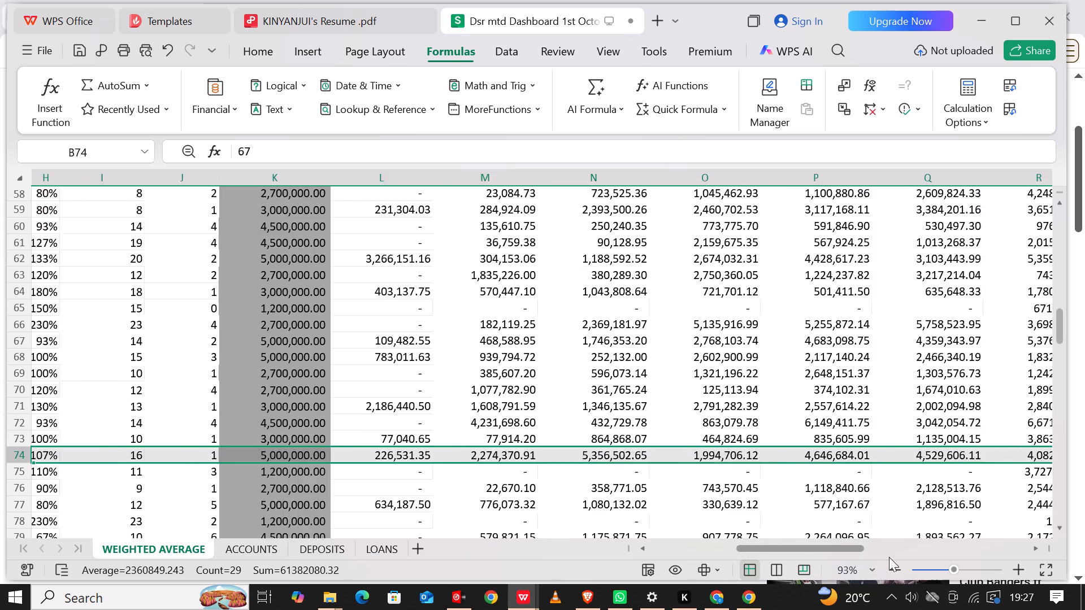
{"action": "left_click_drag", "start_coordinate": [889, 557], "coordinate": [990, 563]}
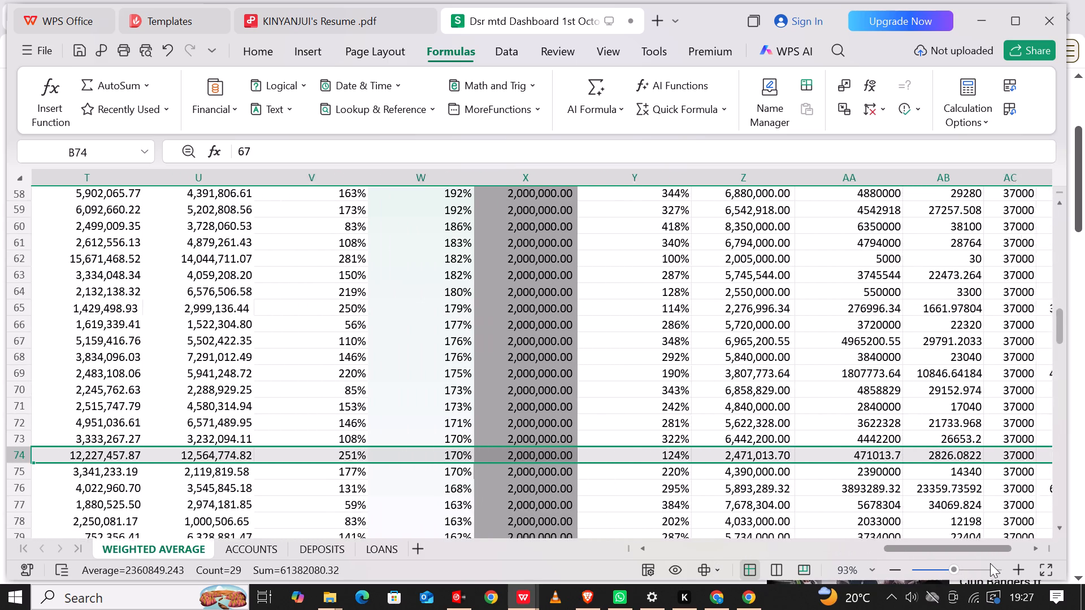
{"action": "left_click_drag", "start_coordinate": [990, 563], "coordinate": [1005, 563]}
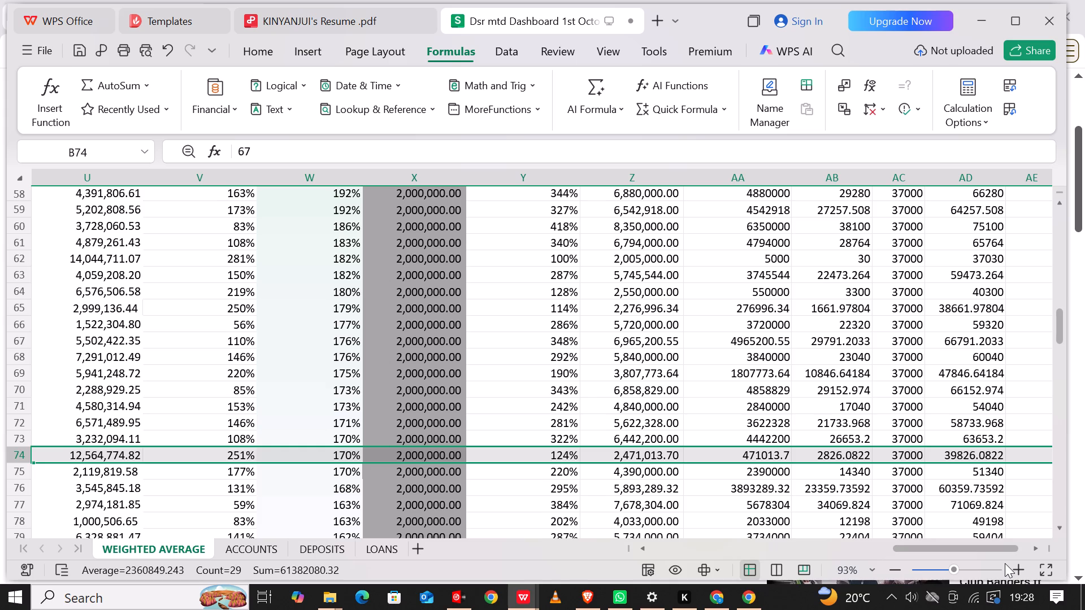
{"action": "left_click", "coordinate": [865, 459]}
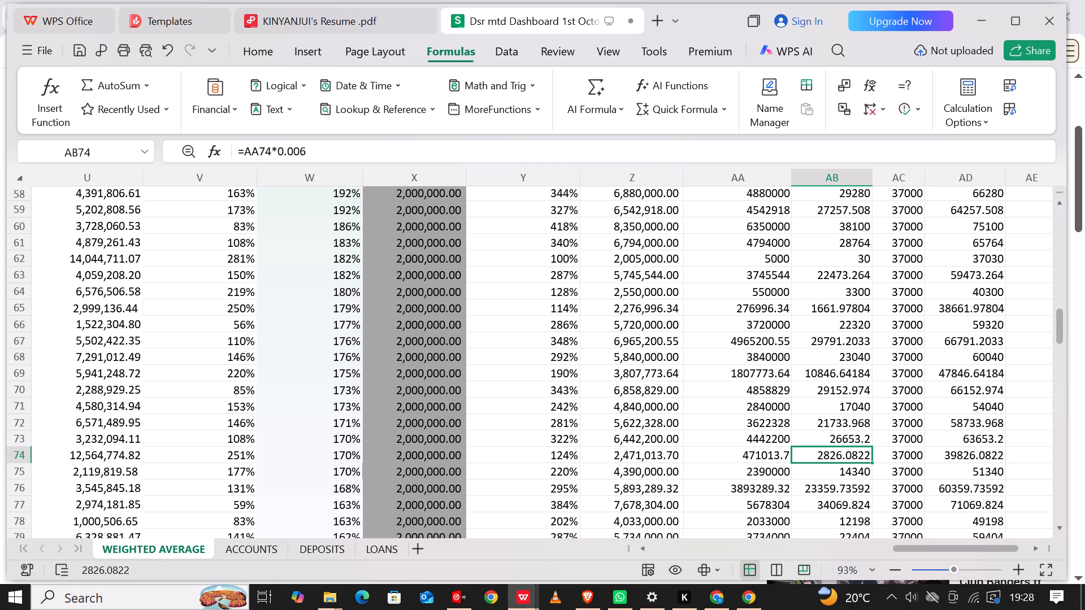
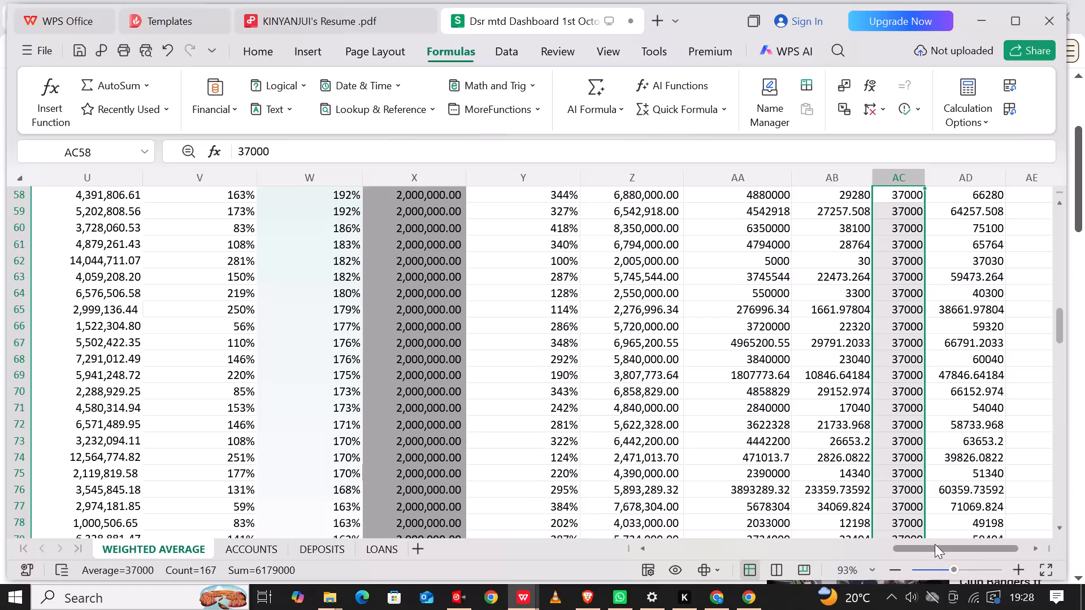
Review the combined sums in column AD from row 69 up to row 8, and look across to the branch and deposit target columns.
{"action": "left_click_drag", "start_coordinate": [934, 544], "coordinate": [1029, 551]}
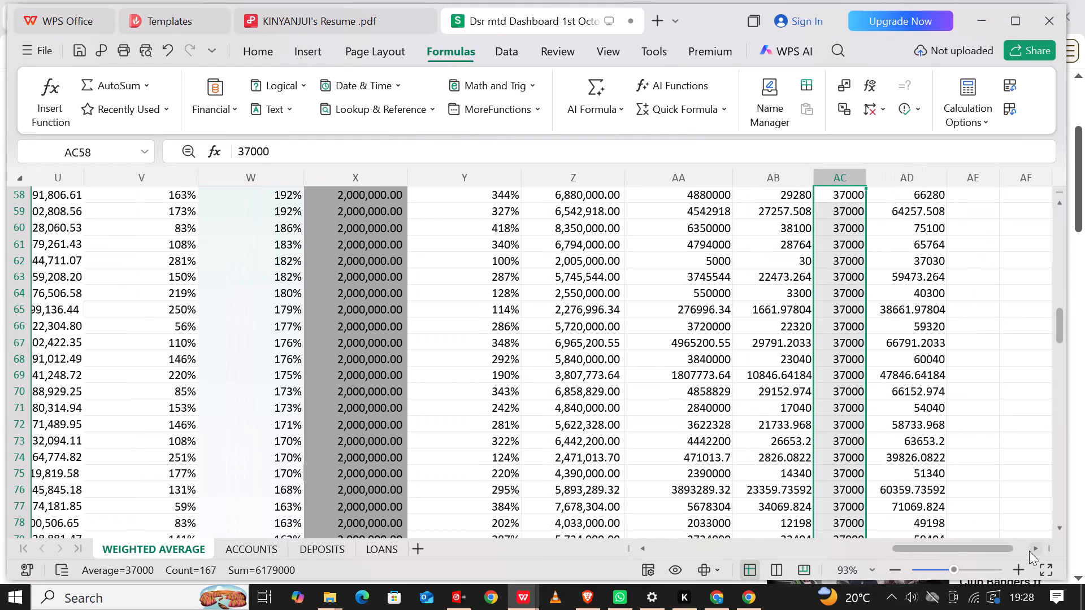
{"action": "left_click", "coordinate": [895, 374]}
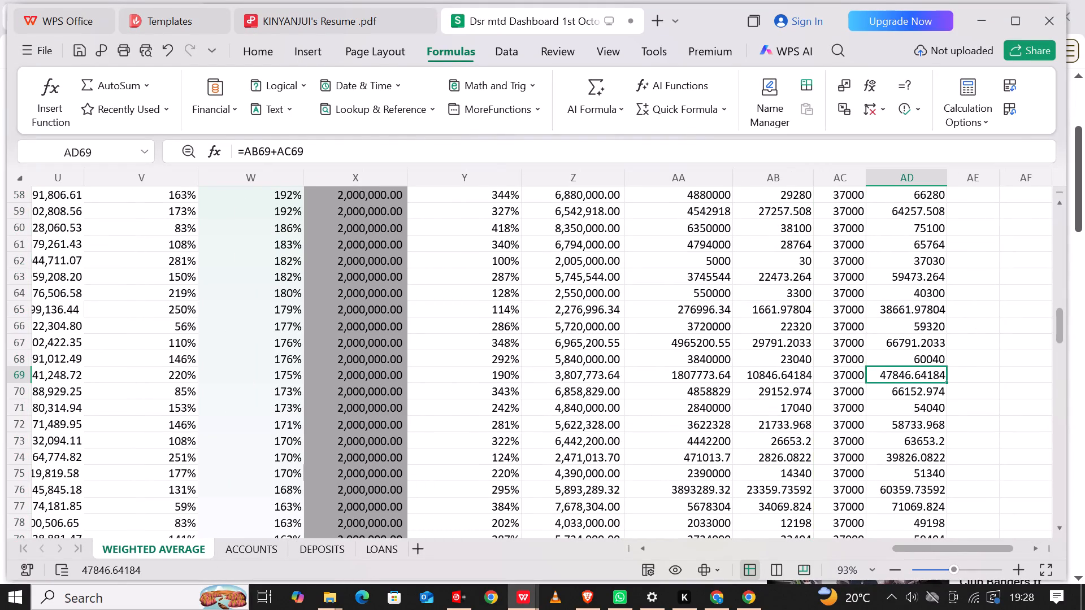
{"action": "scroll", "coordinate": [968, 204], "scroll_direction": "up", "scroll_amount": 2}
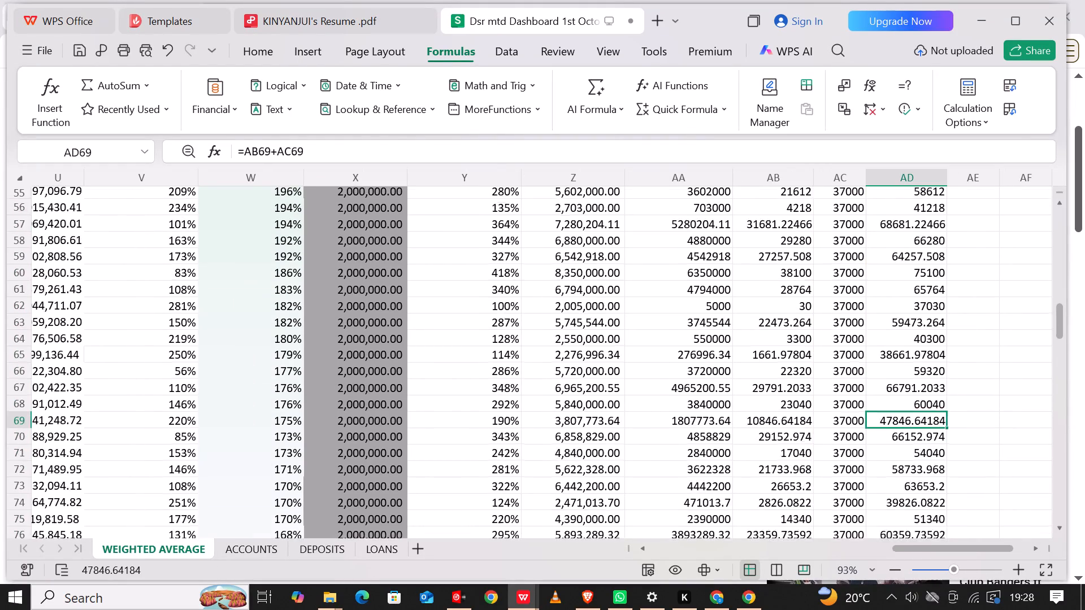
{"action": "scroll", "coordinate": [968, 204], "scroll_direction": "up", "scroll_amount": 3}
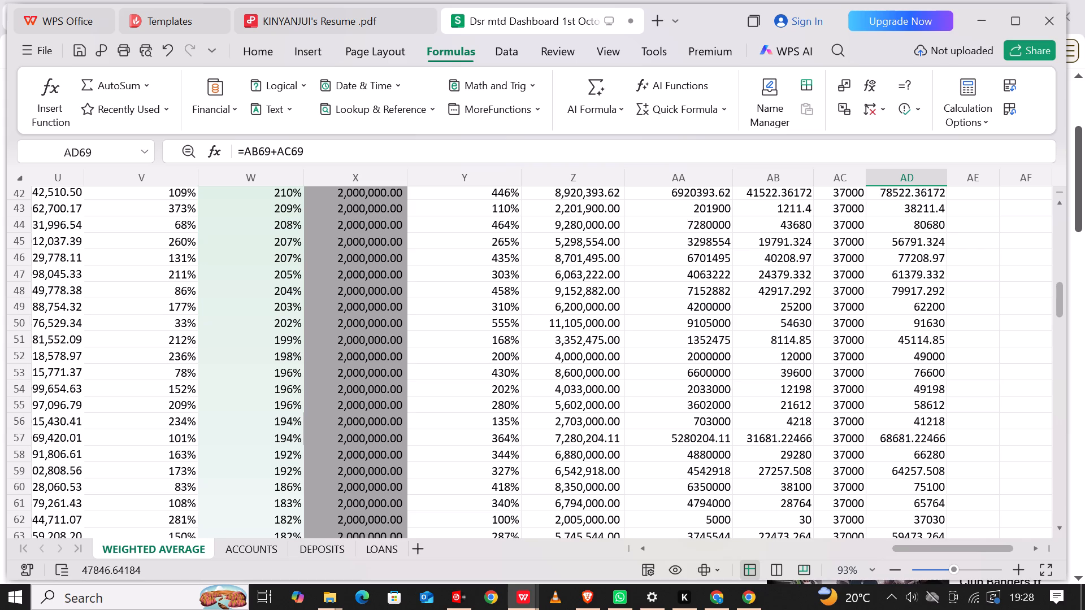
{"action": "scroll", "coordinate": [935, 311], "scroll_direction": "up", "scroll_amount": 2}
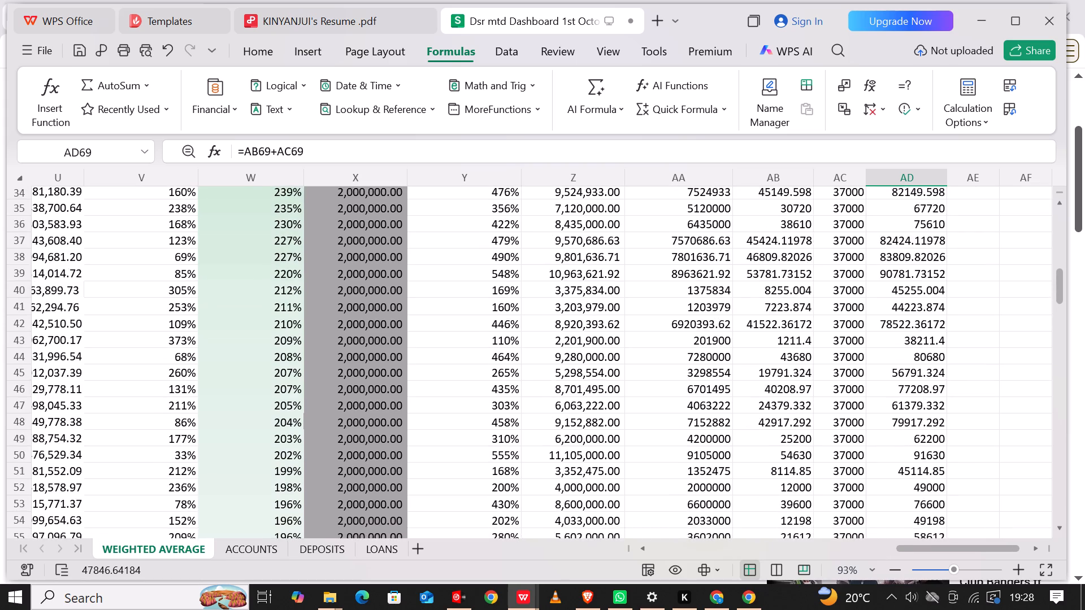
{"action": "scroll", "coordinate": [935, 311], "scroll_direction": "up", "scroll_amount": 13}
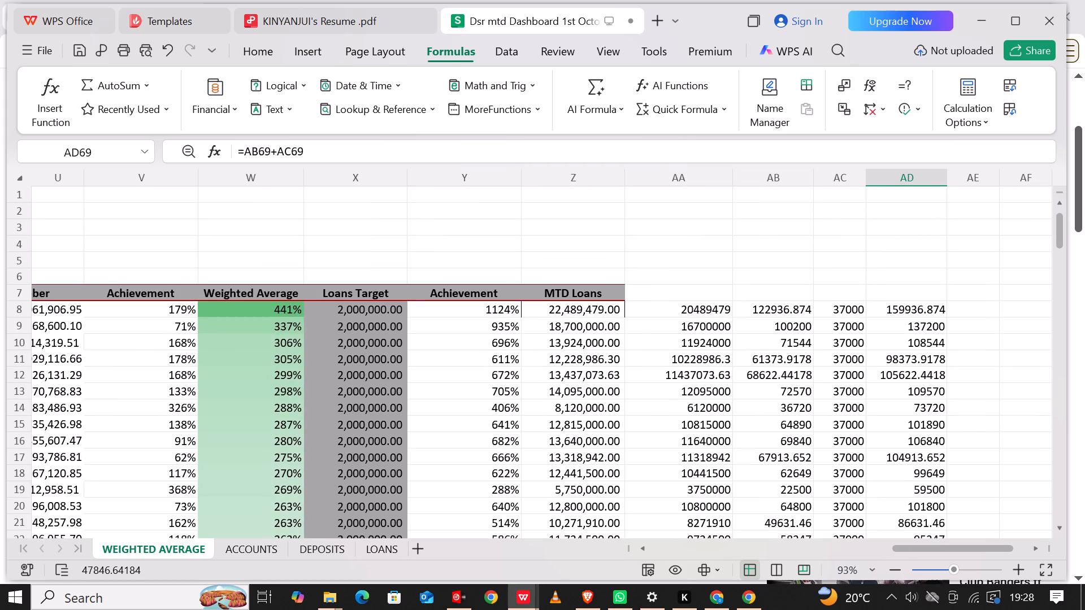
{"action": "scroll", "coordinate": [935, 311], "scroll_direction": "down", "scroll_amount": 1}
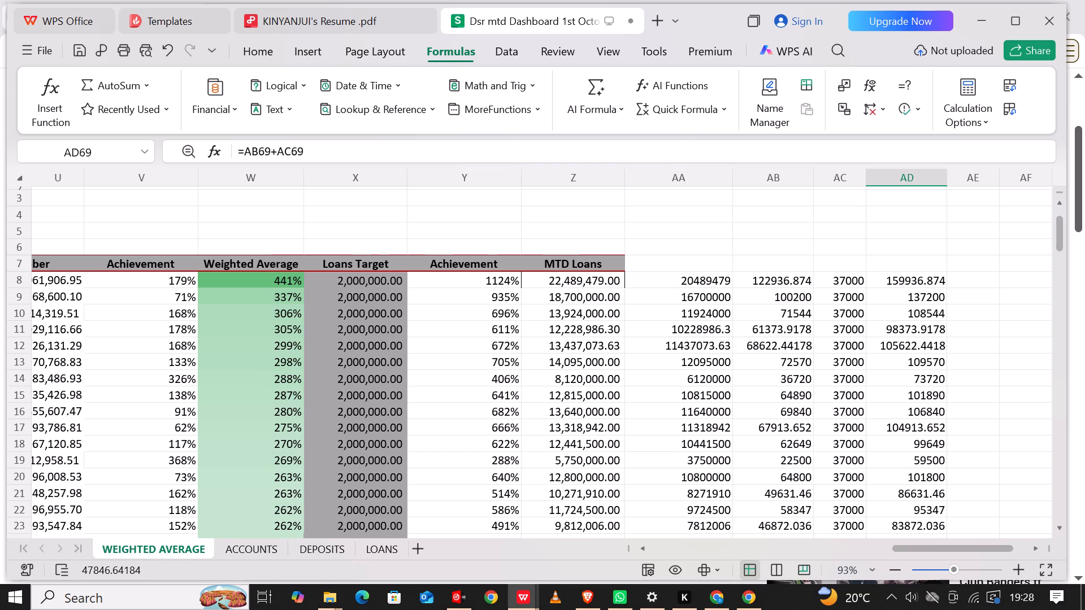
{"action": "left_click_drag", "start_coordinate": [942, 548], "coordinate": [721, 560]}
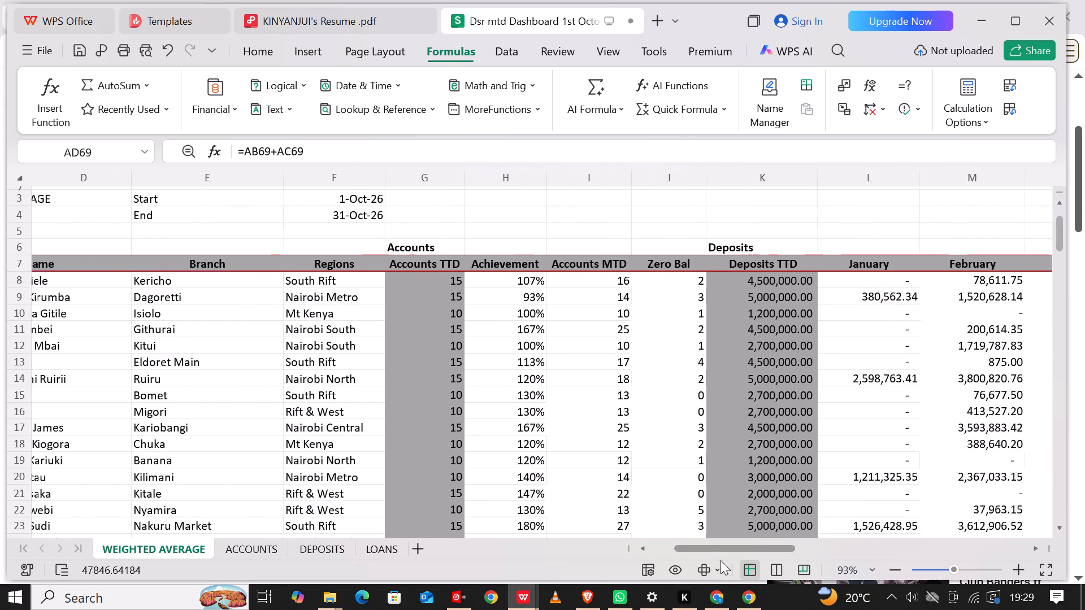
{"action": "left_click_drag", "start_coordinate": [721, 560], "coordinate": [1005, 539]}
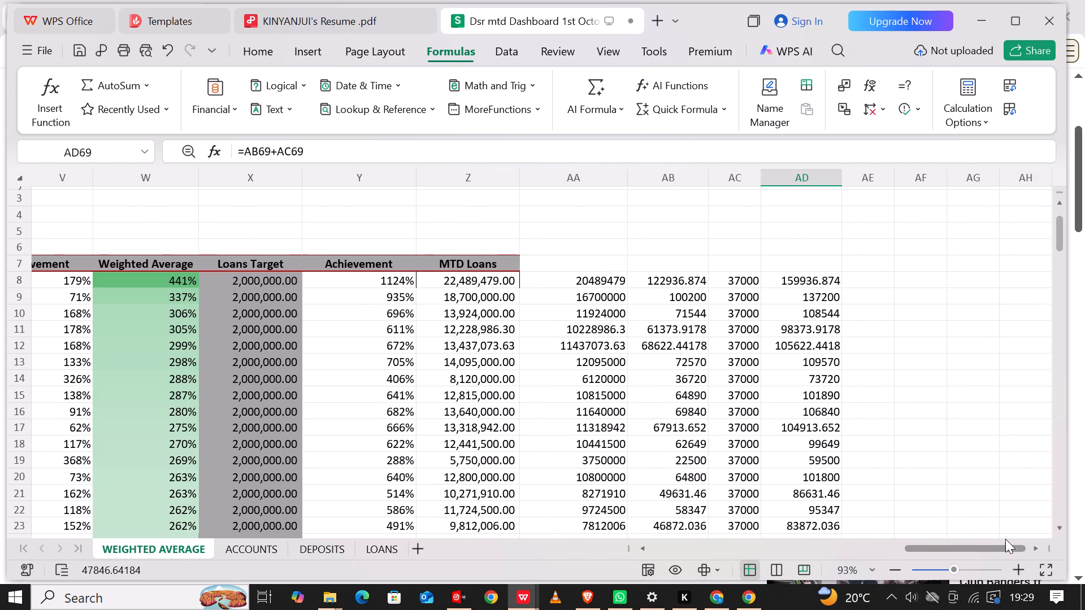
{"action": "left_click_drag", "start_coordinate": [1005, 539], "coordinate": [1010, 538]}
In AE8, calculate October deposits minus the Deposits TTD target with the formula =U8-K8.
{"action": "left_click", "coordinate": [869, 279]}
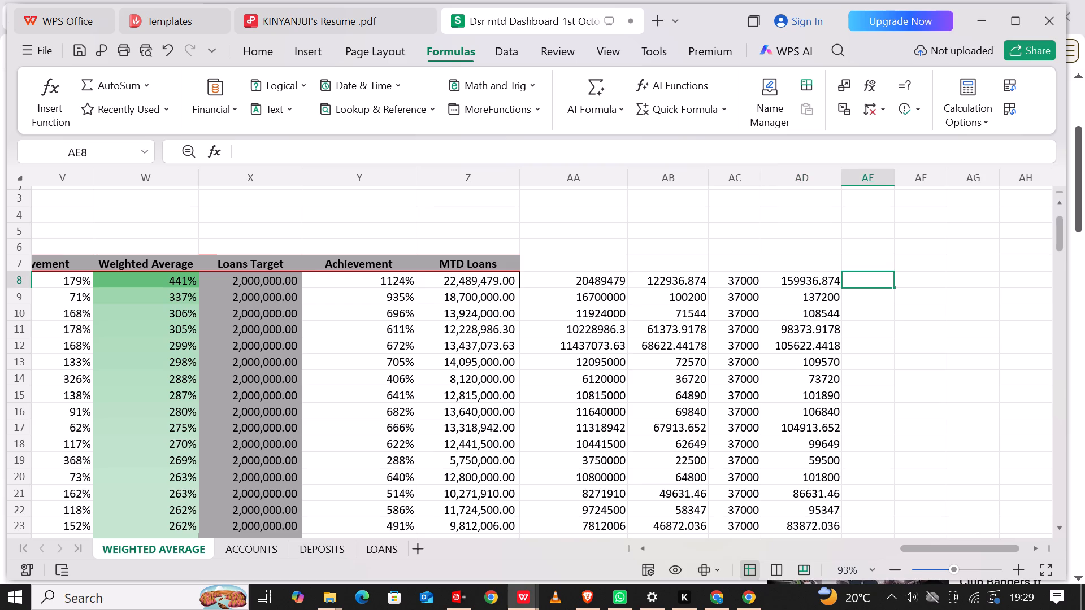
{"action": "key", "text": "equal"}
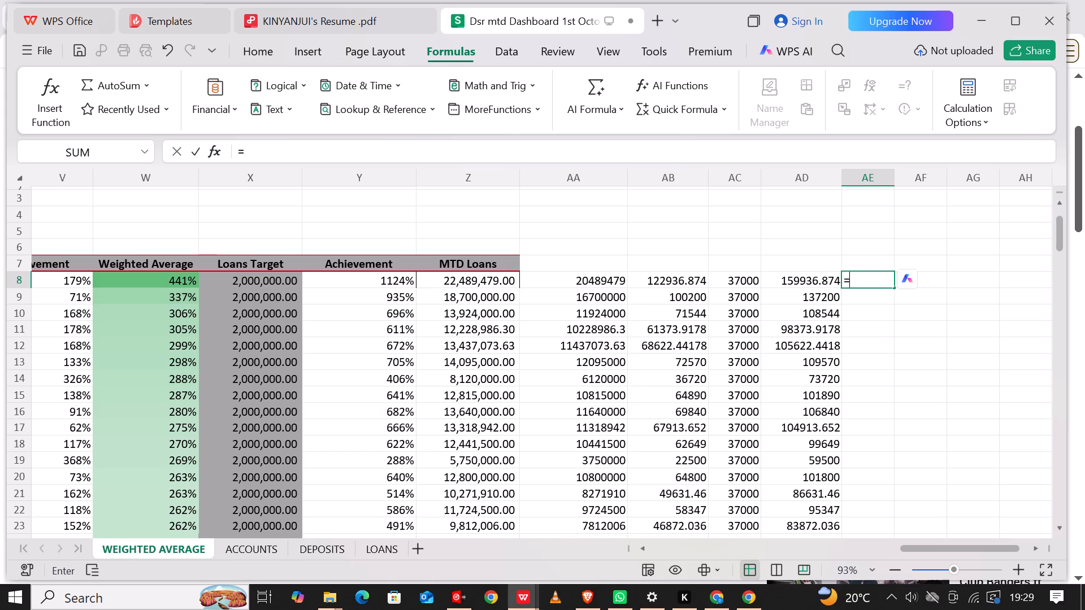
{"action": "left_click_drag", "start_coordinate": [931, 543], "coordinate": [860, 548]}
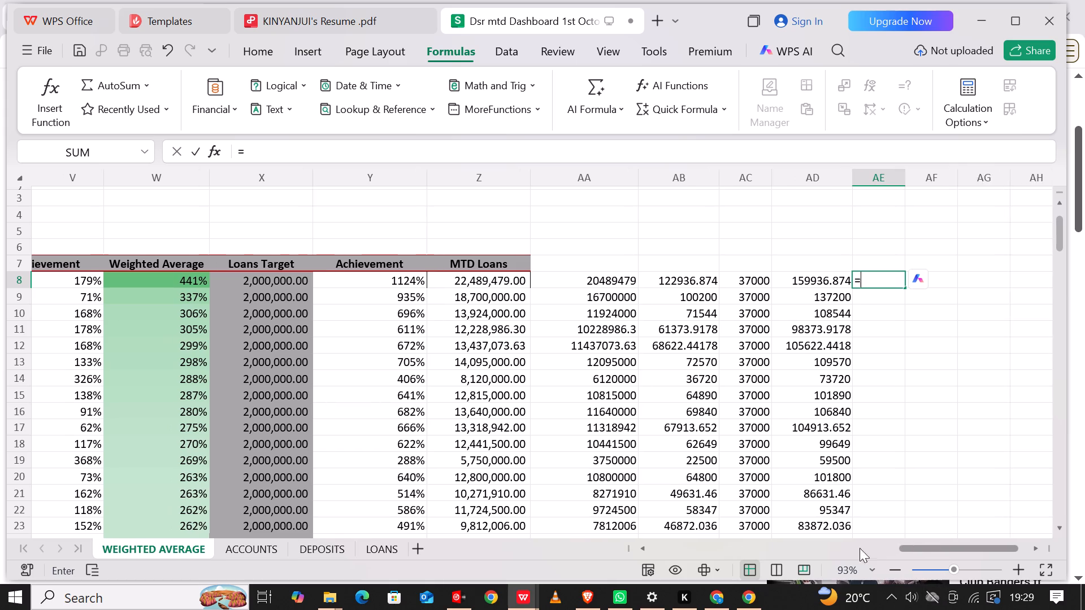
{"action": "left_click_drag", "start_coordinate": [860, 548], "coordinate": [843, 544]}
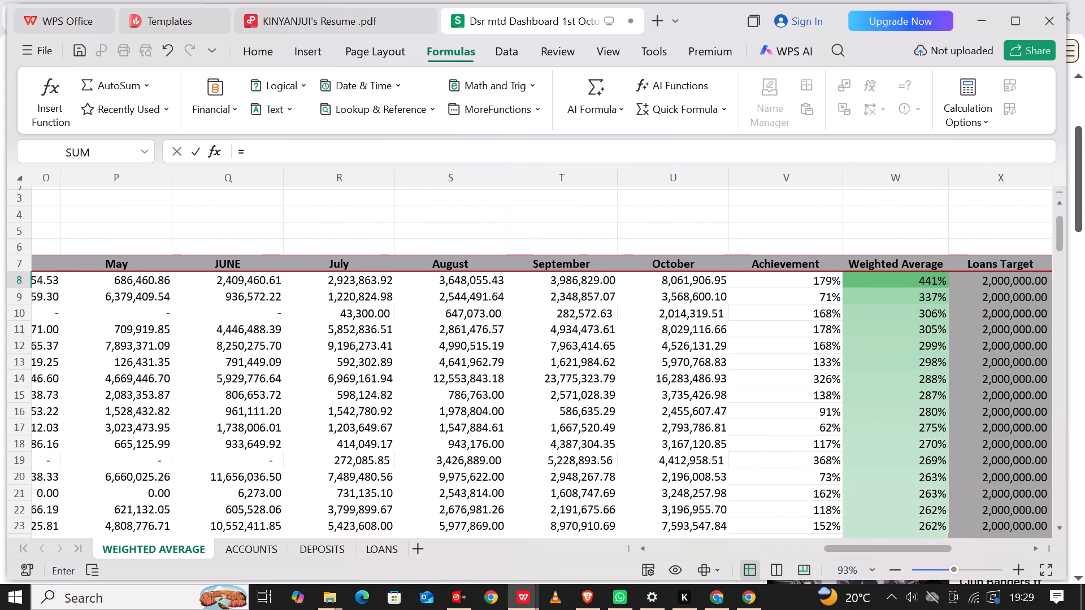
{"action": "left_click", "coordinate": [693, 282]}
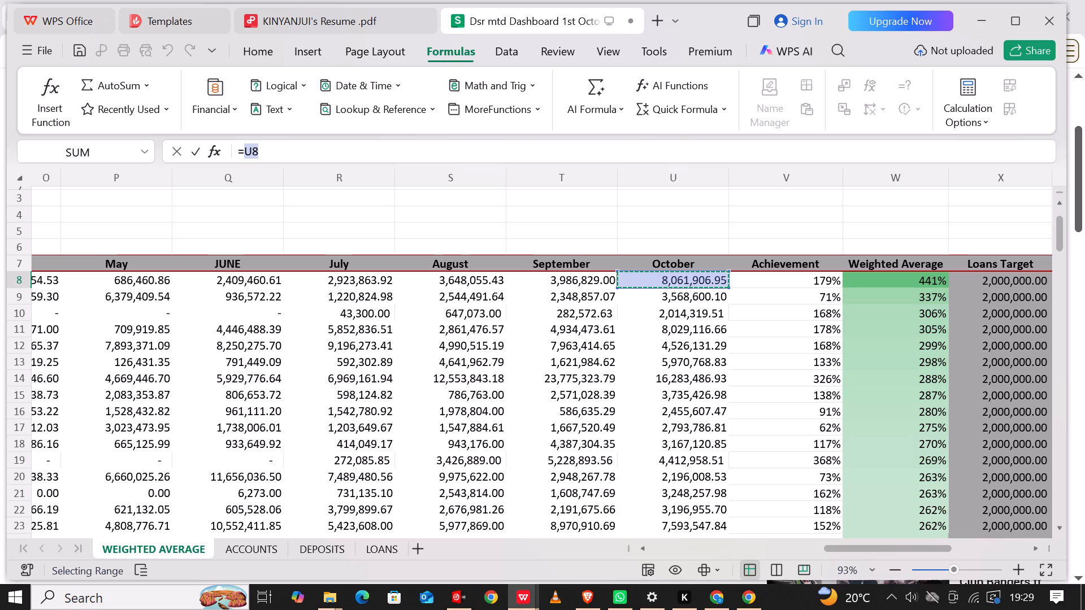
{"action": "left_click", "coordinate": [926, 544]}
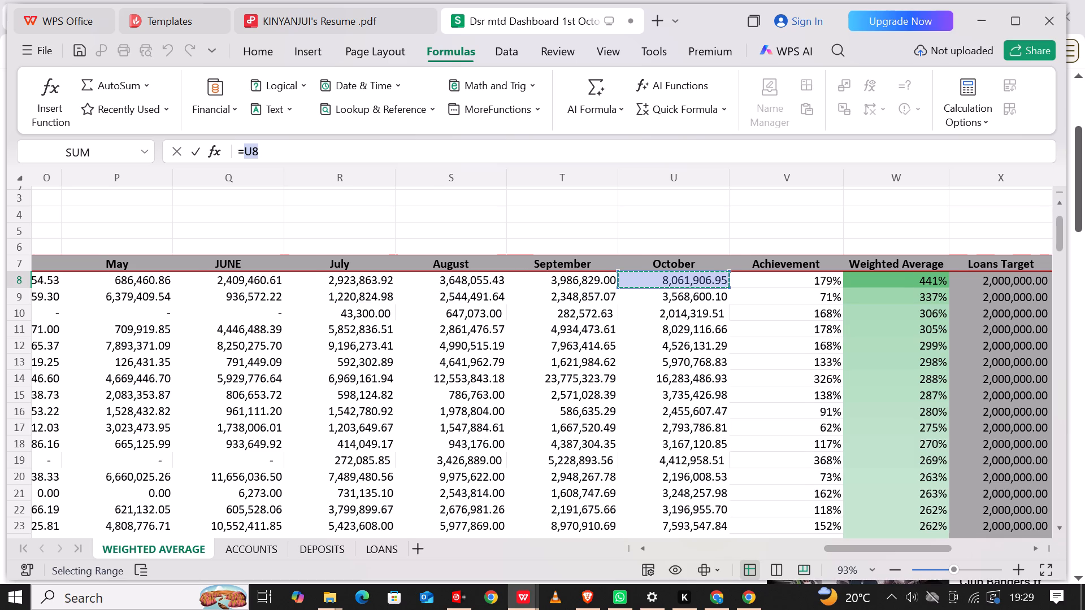
{"action": "left_click", "coordinate": [271, 149]}
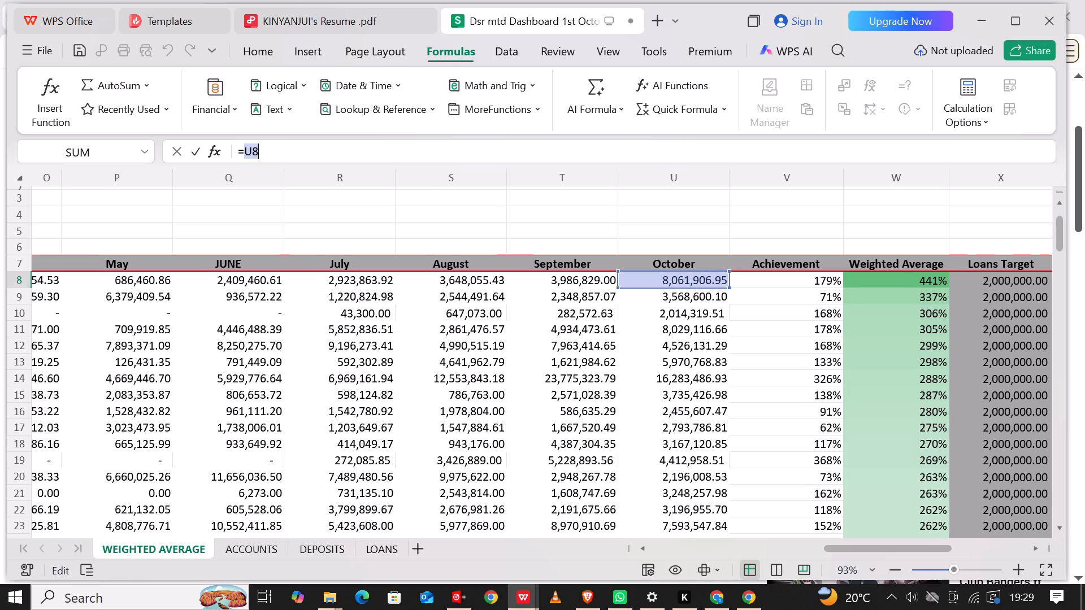
{"action": "key", "text": "minus"}
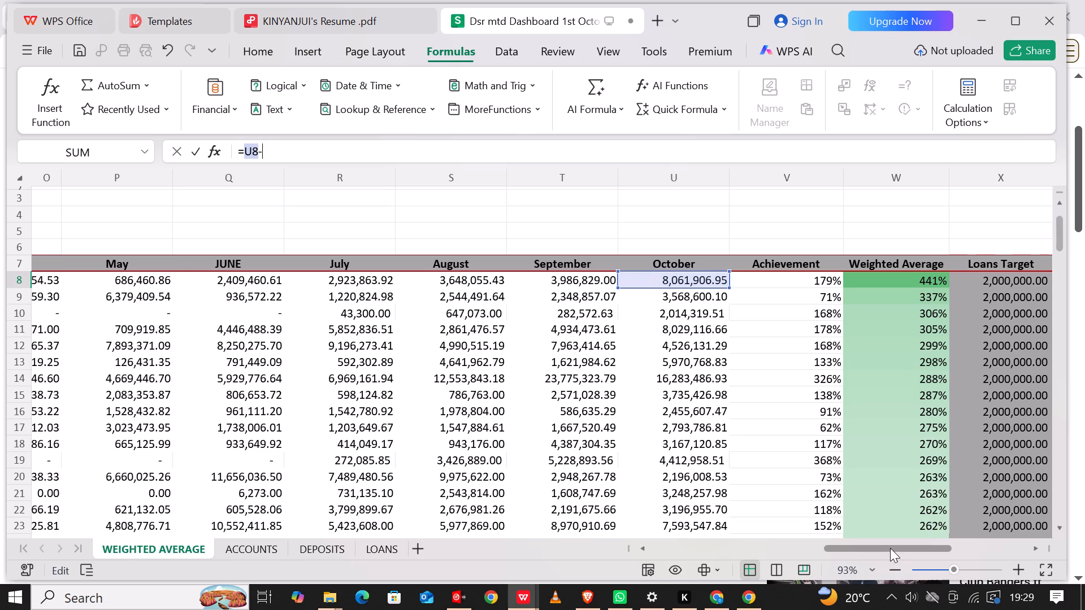
{"action": "left_click_drag", "start_coordinate": [890, 548], "coordinate": [741, 539]}
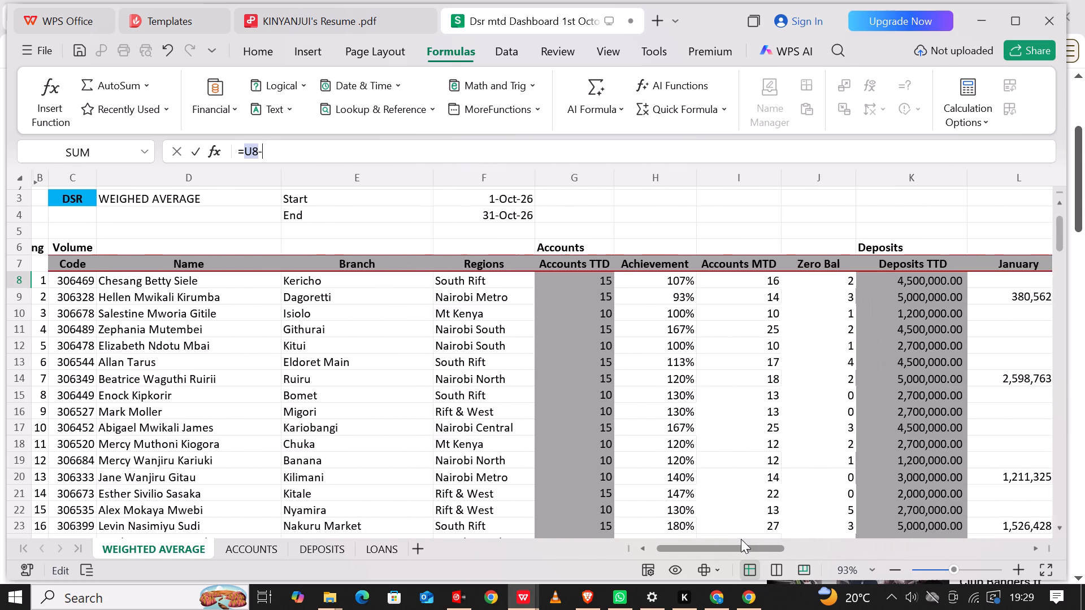
{"action": "left_click_drag", "start_coordinate": [741, 539], "coordinate": [749, 539]}
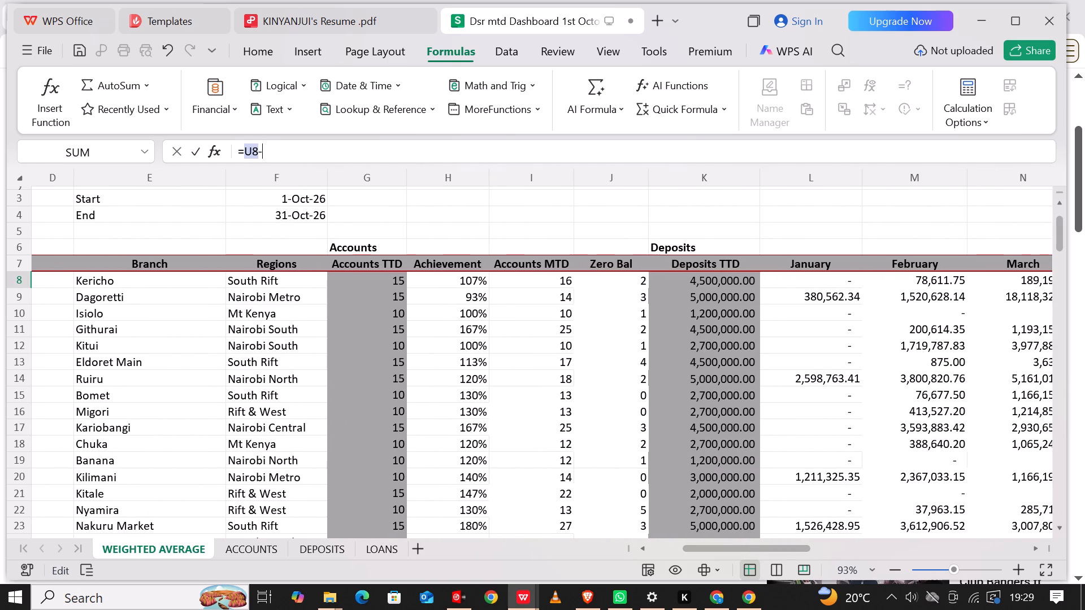
{"action": "left_click", "coordinate": [722, 285]}
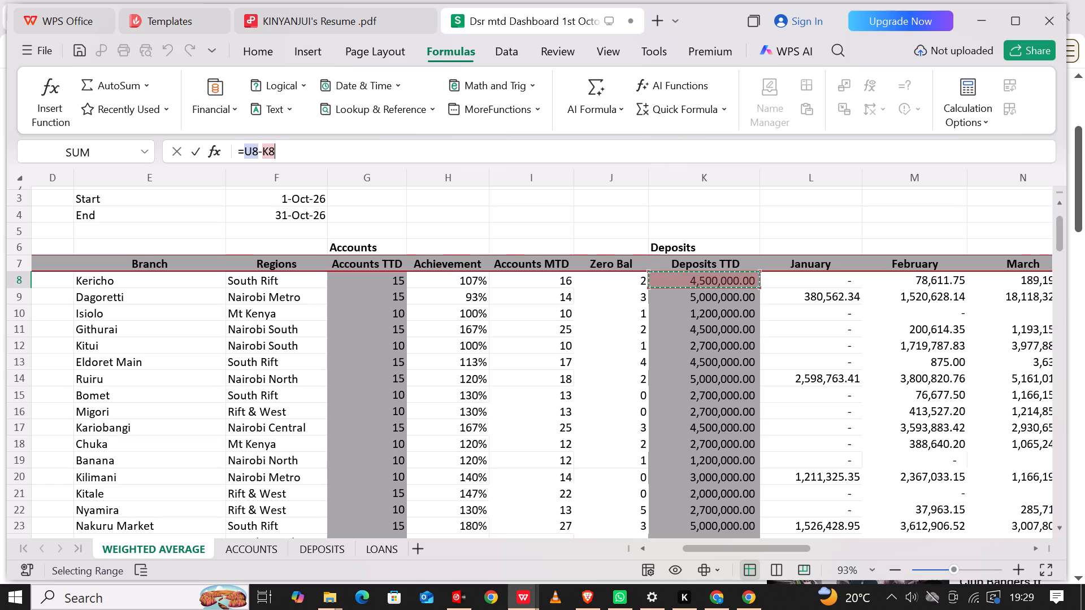
{"action": "left_click_drag", "start_coordinate": [800, 546], "coordinate": [869, 544]}
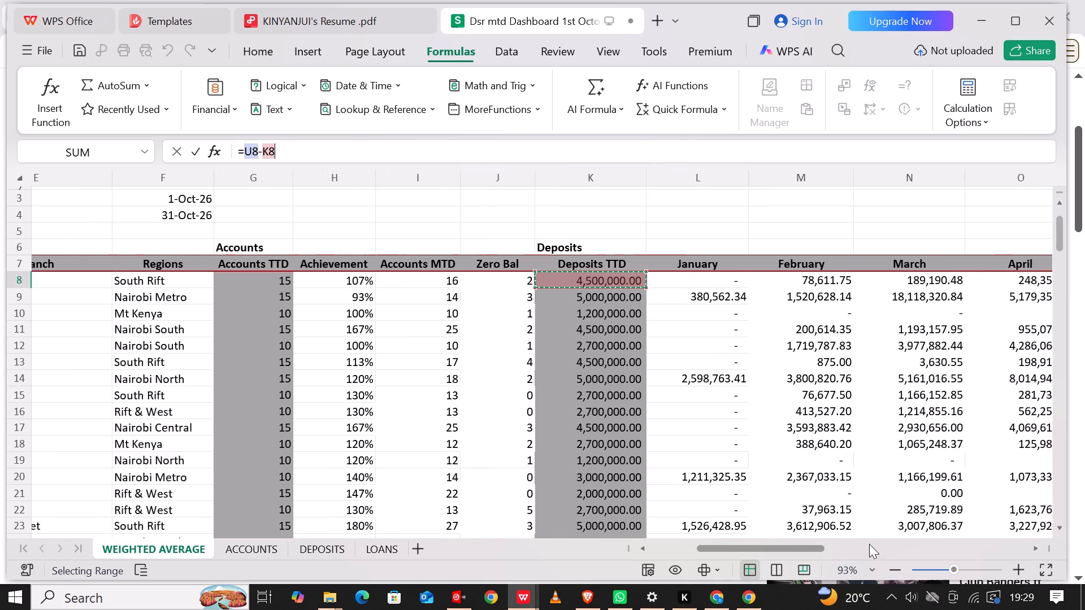
{"action": "left_click_drag", "start_coordinate": [869, 544], "coordinate": [1080, 537]}
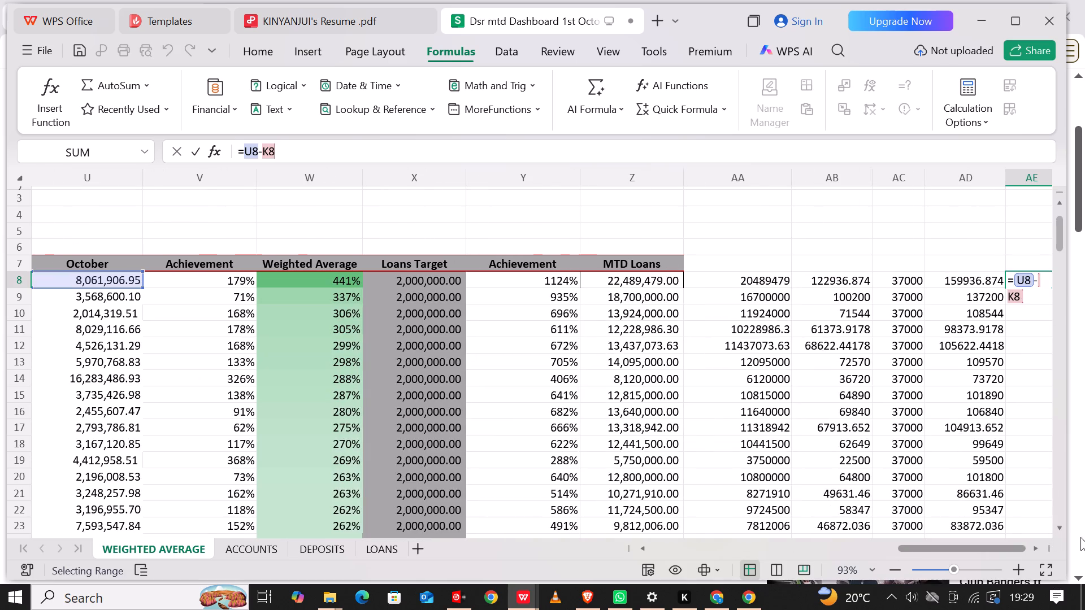
{"action": "left_click_drag", "start_coordinate": [1080, 537], "coordinate": [1084, 523]}
{"action": "key", "text": "Return"}
Fill the deposits-minus-target formula from AE8 down column AE to row 174, the last staff row.
{"action": "left_click", "coordinate": [950, 280]}
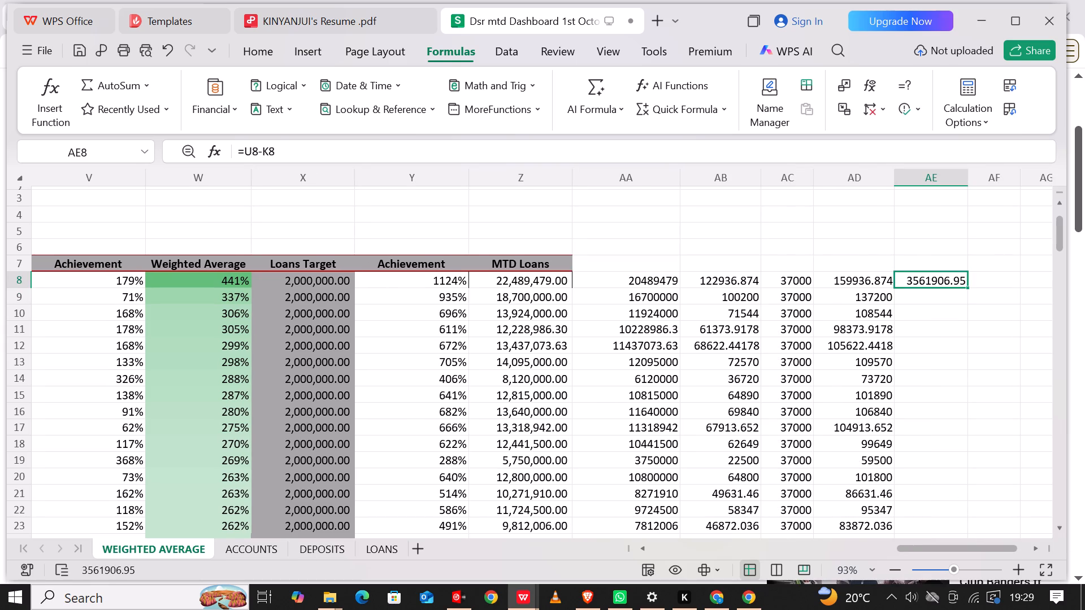
{"action": "left_click_drag", "start_coordinate": [968, 286], "coordinate": [966, 328]}
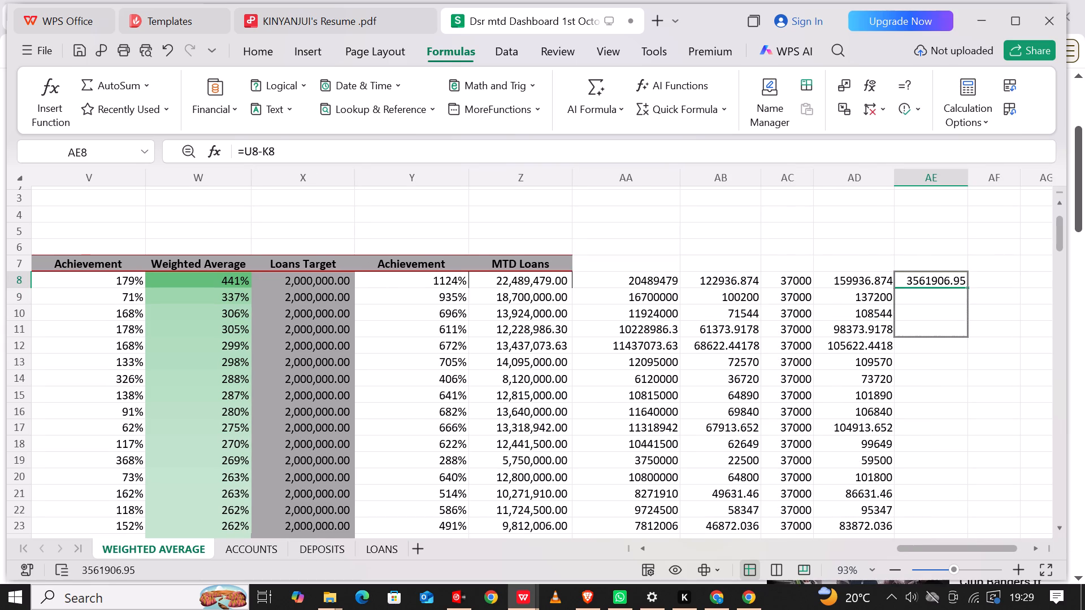
{"action": "left_click_drag", "start_coordinate": [966, 328], "coordinate": [956, 590]}
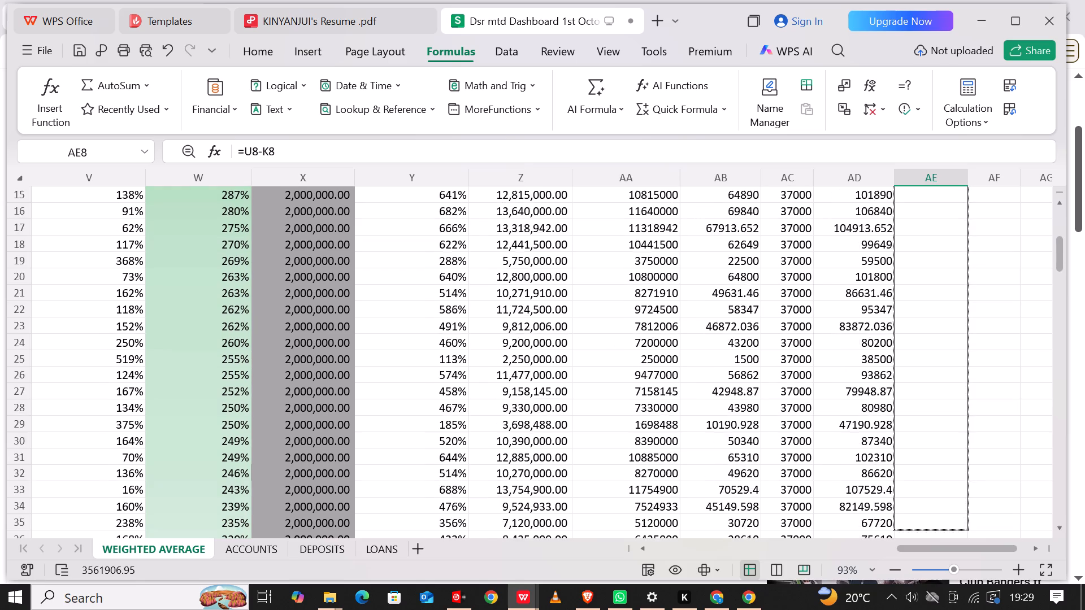
{"action": "left_click_drag", "start_coordinate": [956, 590], "coordinate": [953, 609]}
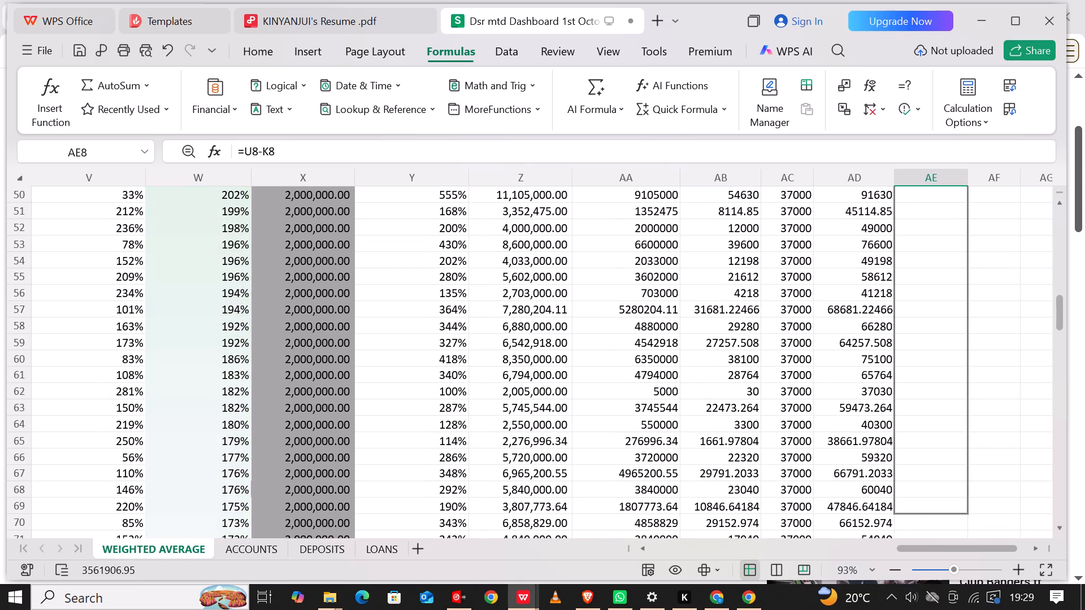
{"action": "left_click_drag", "start_coordinate": [953, 609], "coordinate": [954, 609]}
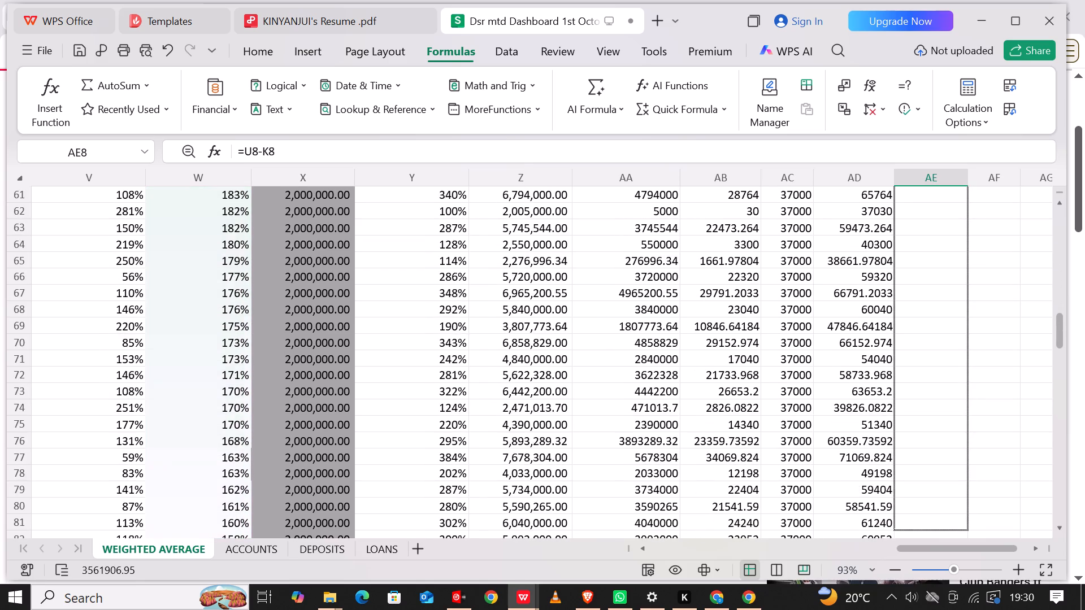
{"action": "left_click_drag", "start_coordinate": [954, 609], "coordinate": [954, 609]}
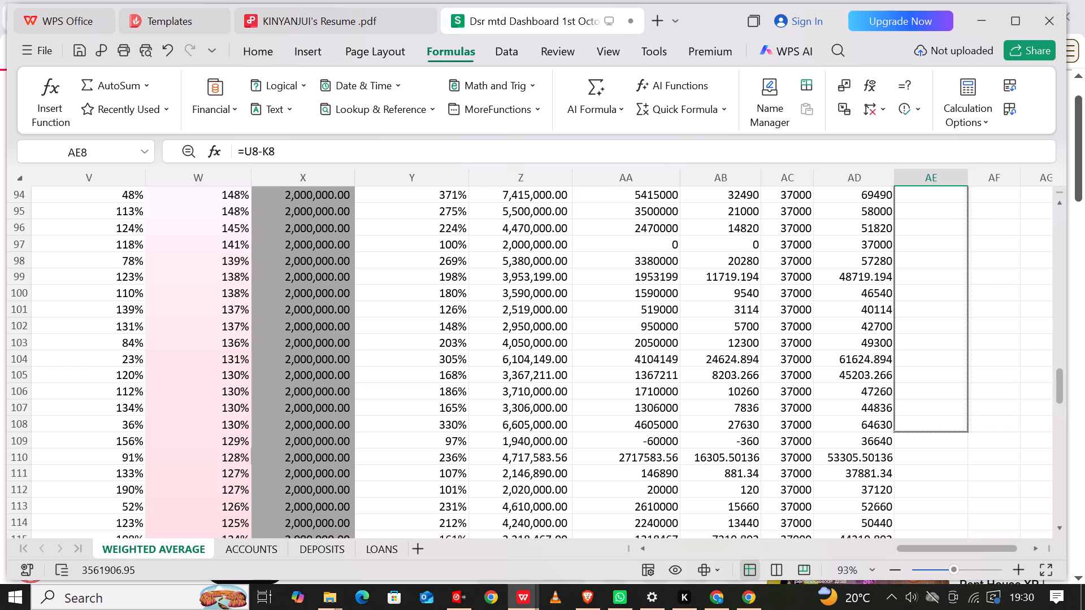
{"action": "left_click_drag", "start_coordinate": [954, 609], "coordinate": [970, 551]}
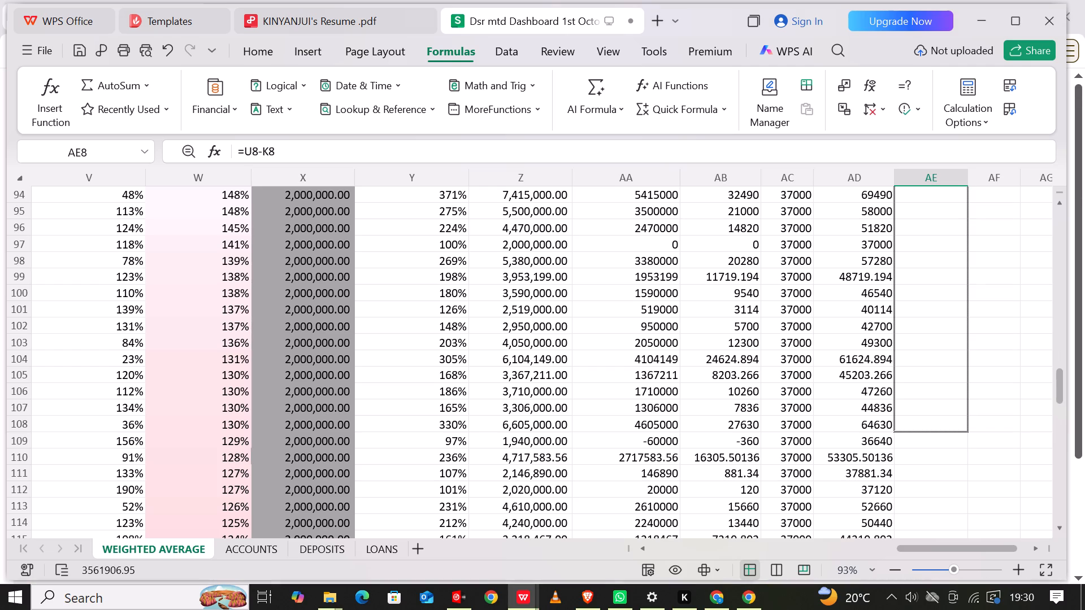
{"action": "left_click_drag", "start_coordinate": [970, 551], "coordinate": [965, 555]}
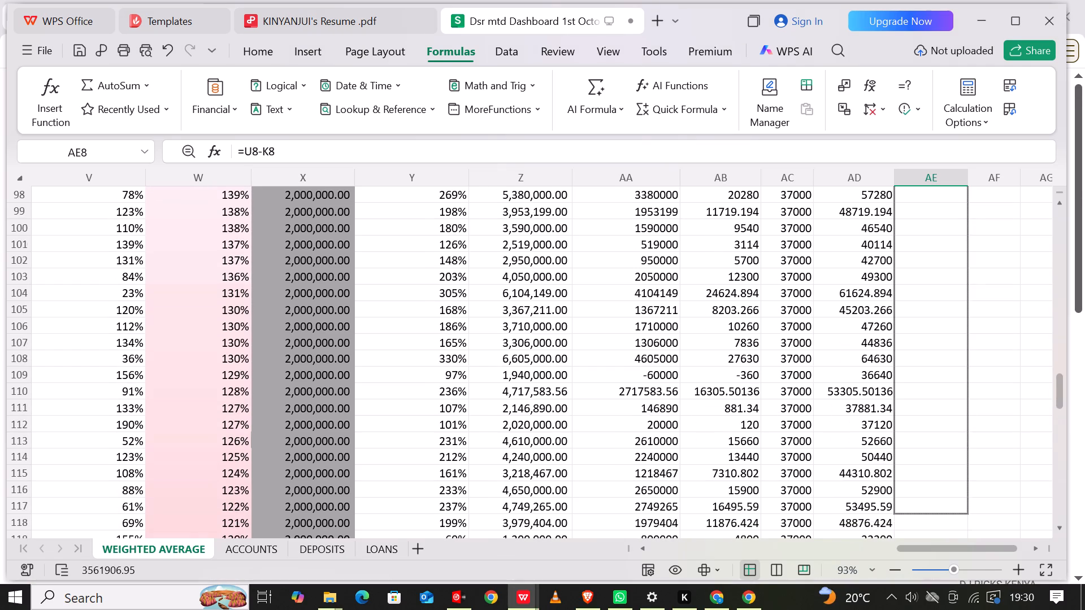
{"action": "left_click_drag", "start_coordinate": [965, 555], "coordinate": [964, 574]}
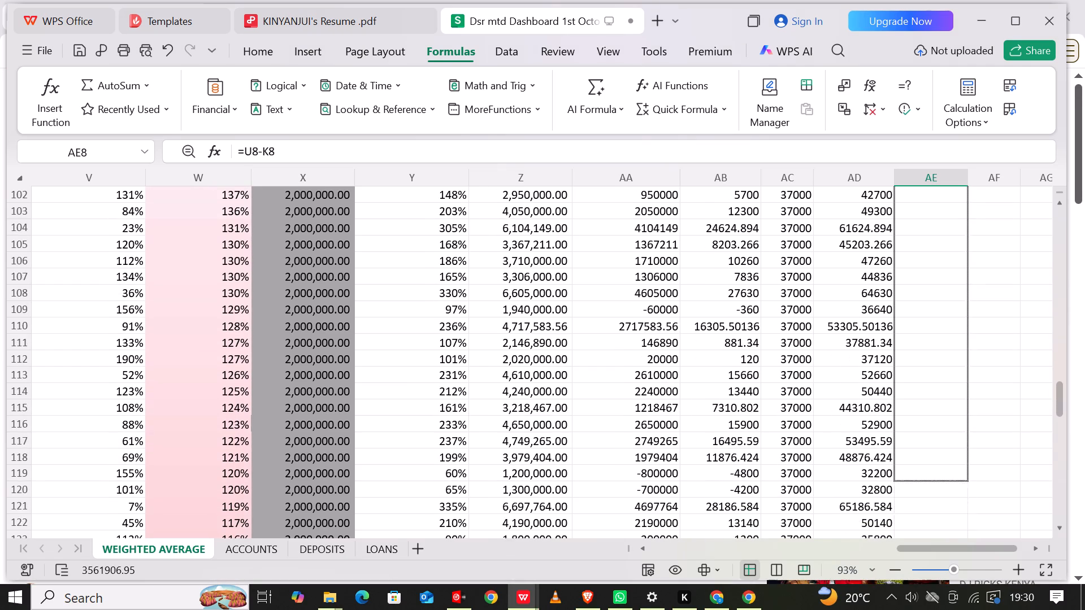
{"action": "left_click_drag", "start_coordinate": [964, 574], "coordinate": [963, 608]}
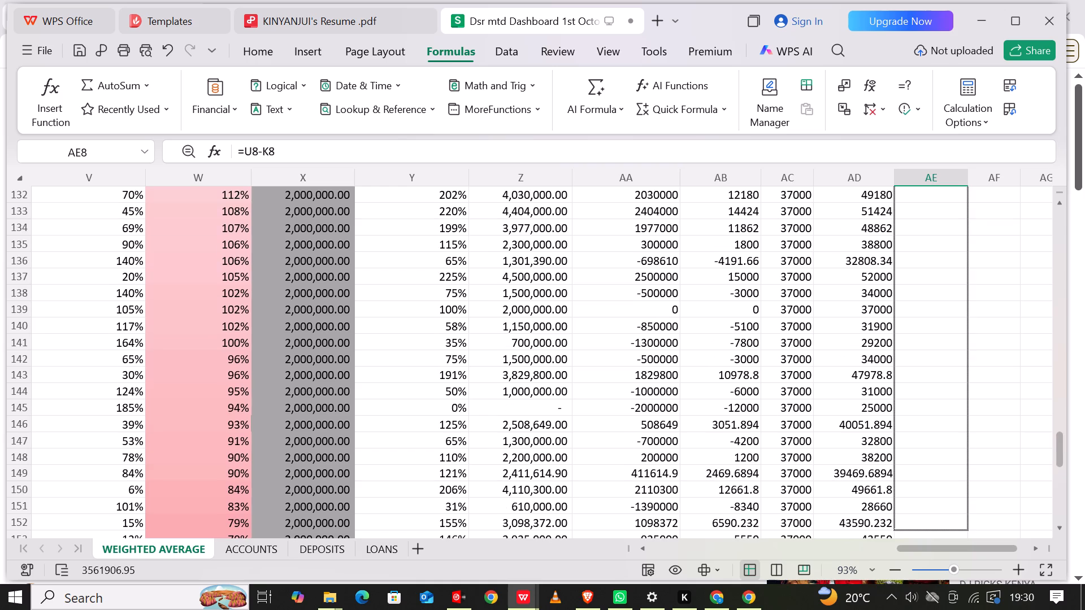
{"action": "left_click_drag", "start_coordinate": [963, 608], "coordinate": [963, 609]}
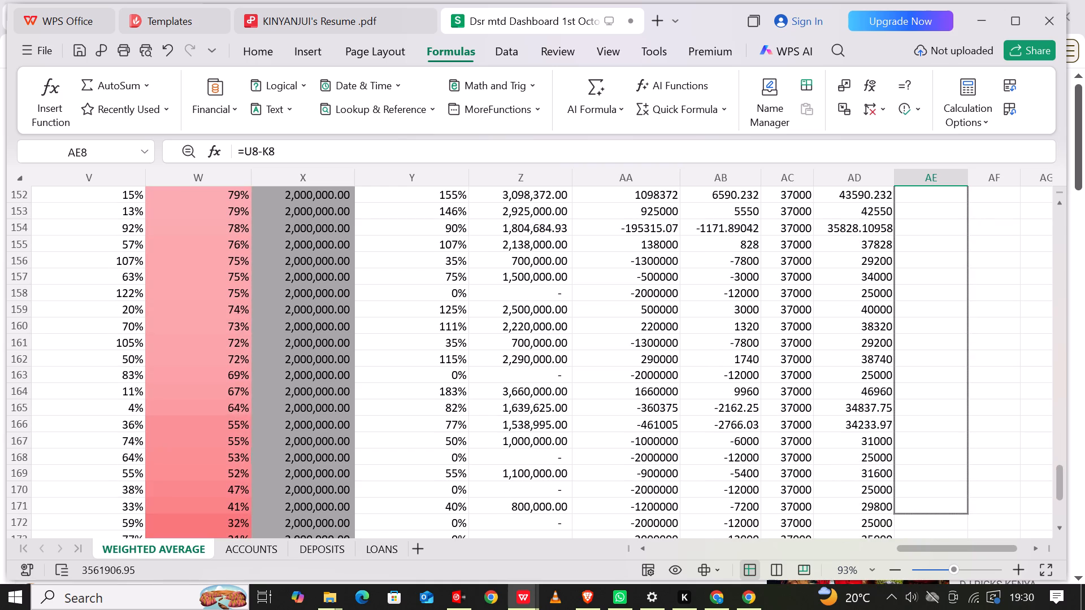
{"action": "left_click_drag", "start_coordinate": [963, 609], "coordinate": [945, 329]}
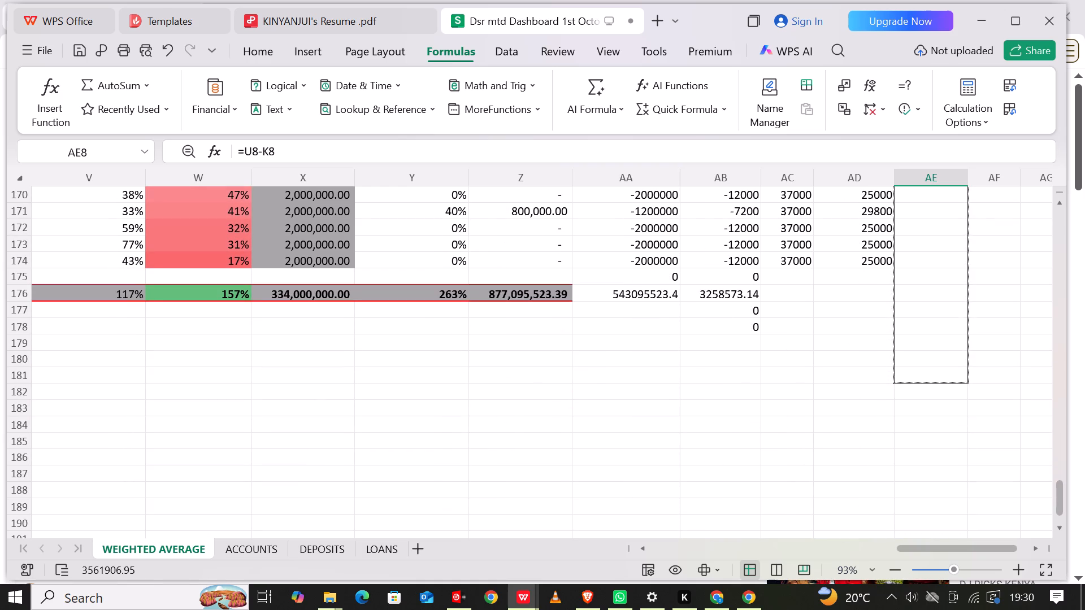
{"action": "left_click_drag", "start_coordinate": [945, 329], "coordinate": [936, 262]}
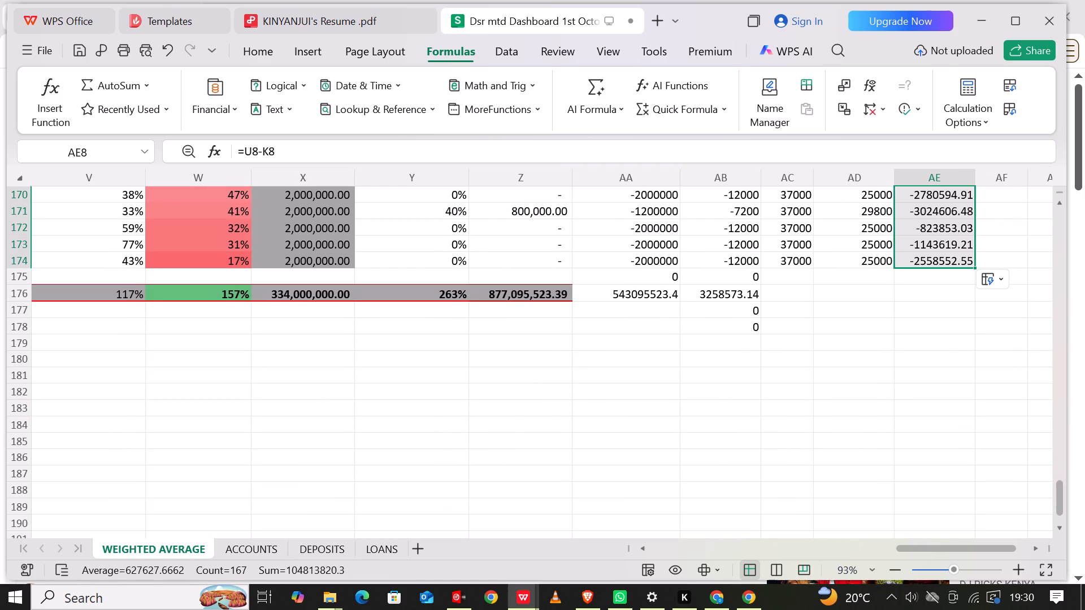
{"action": "left_click", "coordinate": [948, 315]}
Review the deposit differences in column AE upward to around row 74 and trace the rows back to their staff name and branch columns.
{"action": "scroll", "coordinate": [948, 315], "scroll_direction": "up", "scroll_amount": 4}
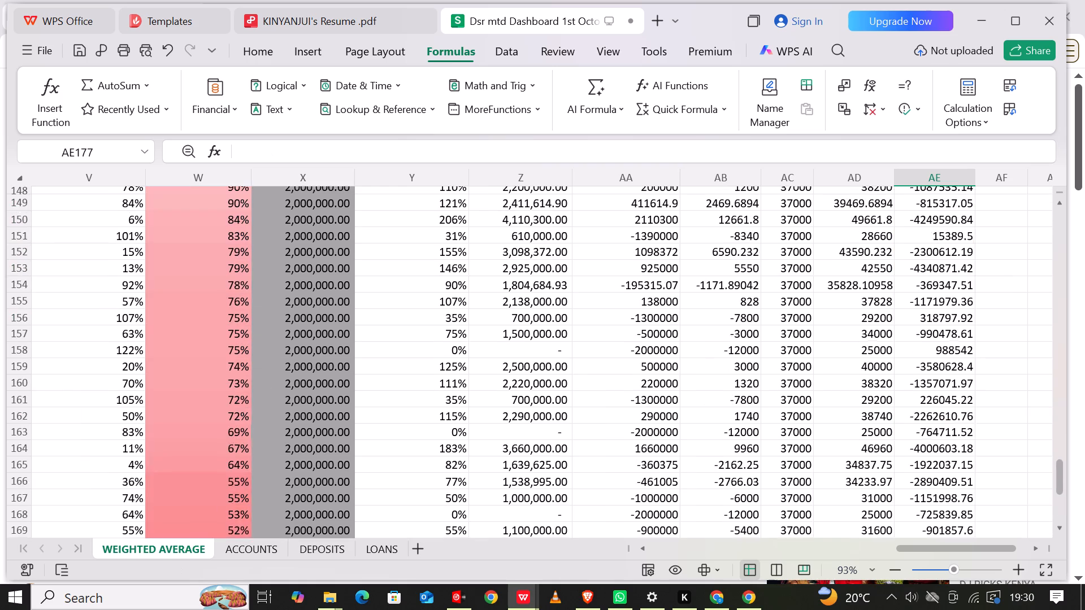
{"action": "scroll", "coordinate": [948, 315], "scroll_direction": "up", "scroll_amount": 5}
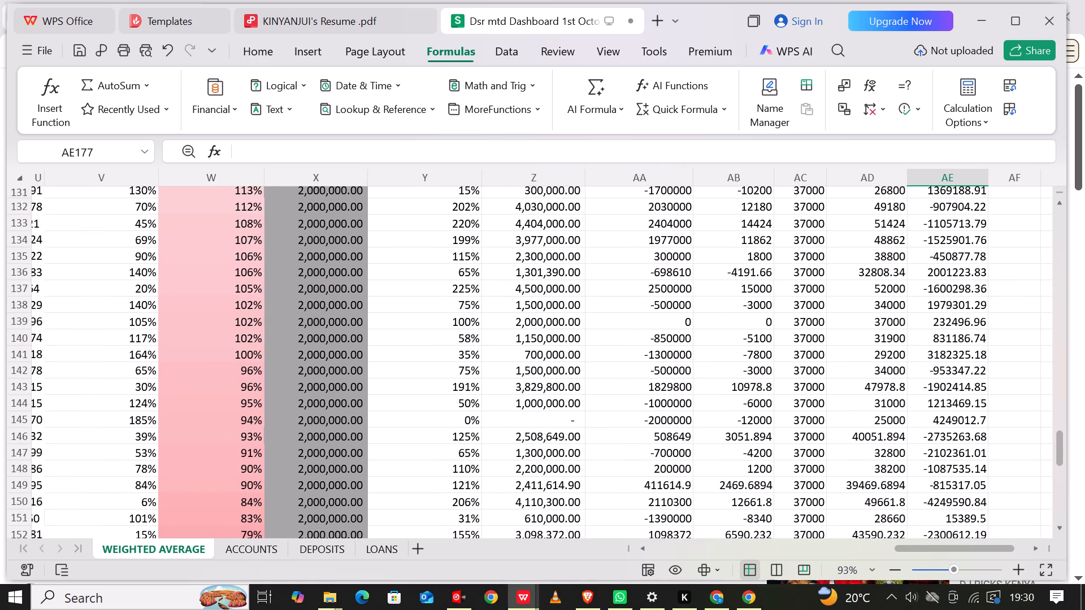
{"action": "scroll", "coordinate": [957, 311], "scroll_direction": "up", "scroll_amount": 6}
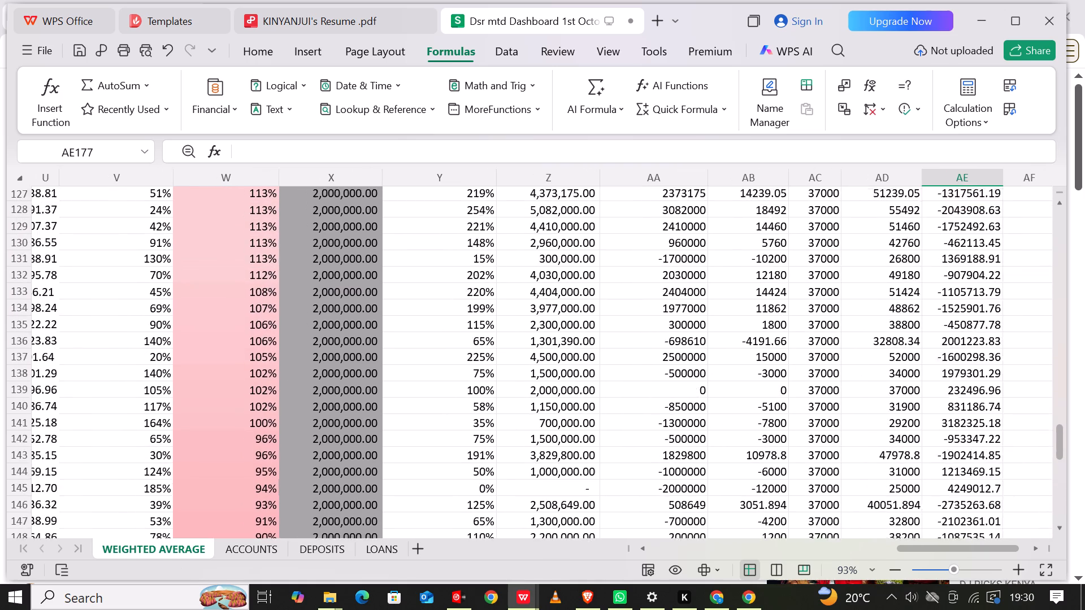
{"action": "scroll", "coordinate": [957, 311], "scroll_direction": "up", "scroll_amount": 11}
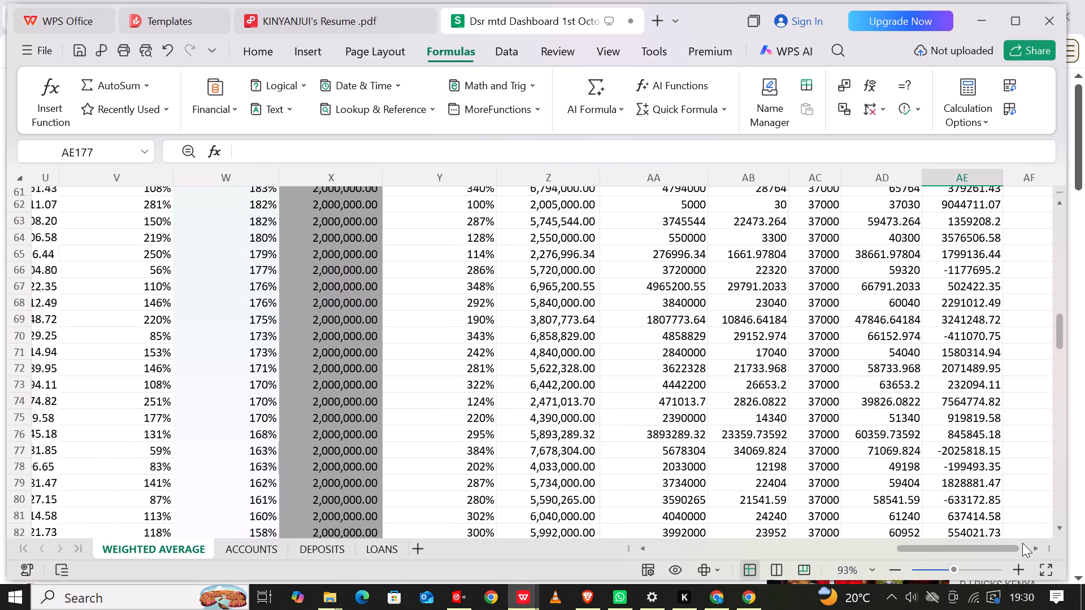
{"action": "left_click_drag", "start_coordinate": [986, 550], "coordinate": [843, 536]}
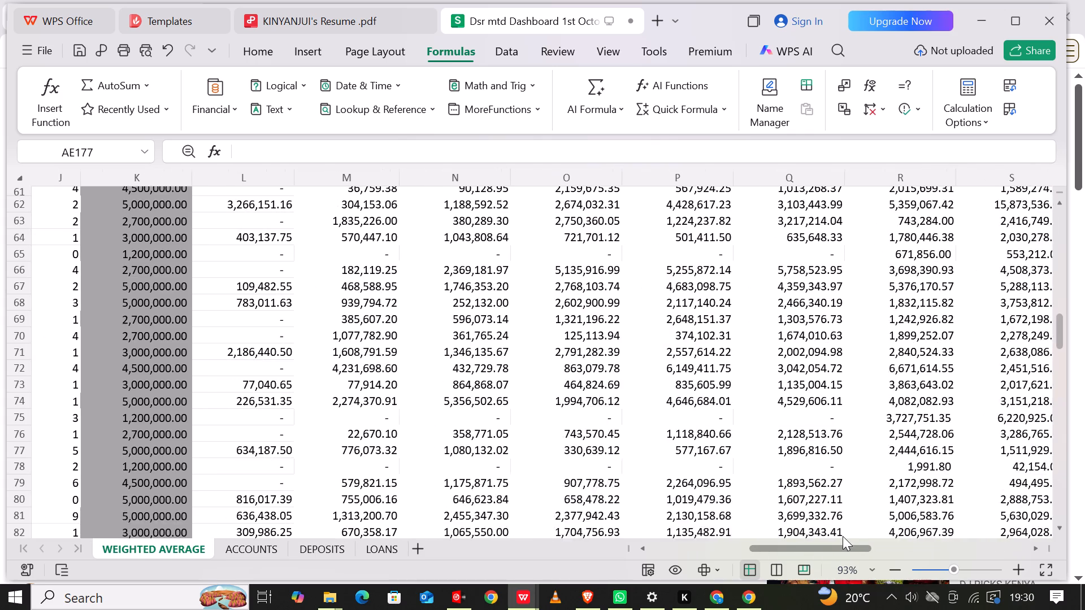
{"action": "left_click_drag", "start_coordinate": [843, 536], "coordinate": [770, 553]}
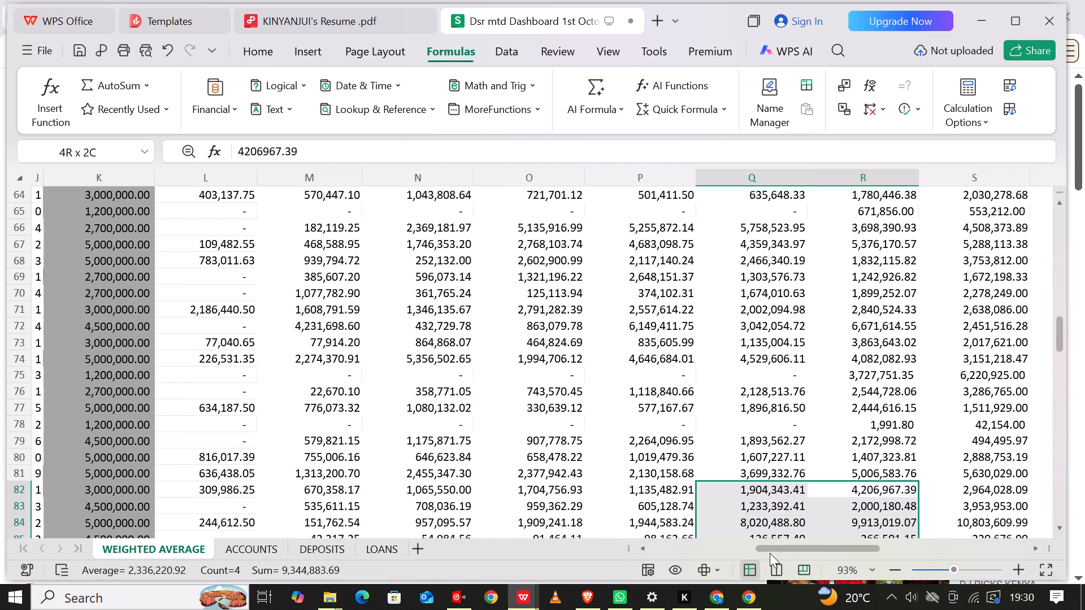
{"action": "left_click_drag", "start_coordinate": [770, 553], "coordinate": [771, 552]}
{"action": "left_click", "coordinate": [1039, 467]}
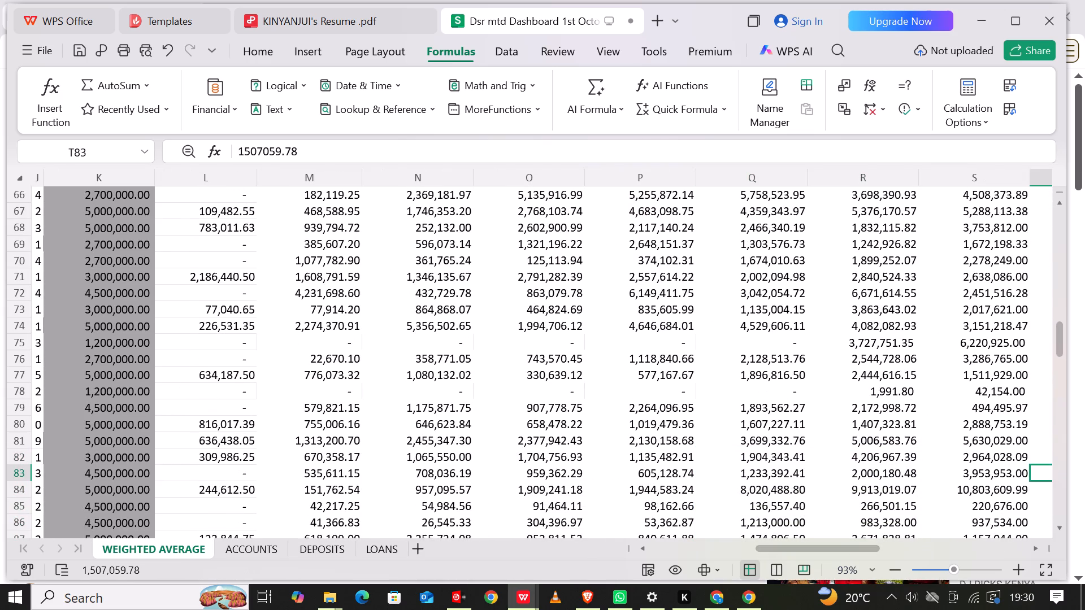
{"action": "left_click_drag", "start_coordinate": [846, 548], "coordinate": [912, 551]}
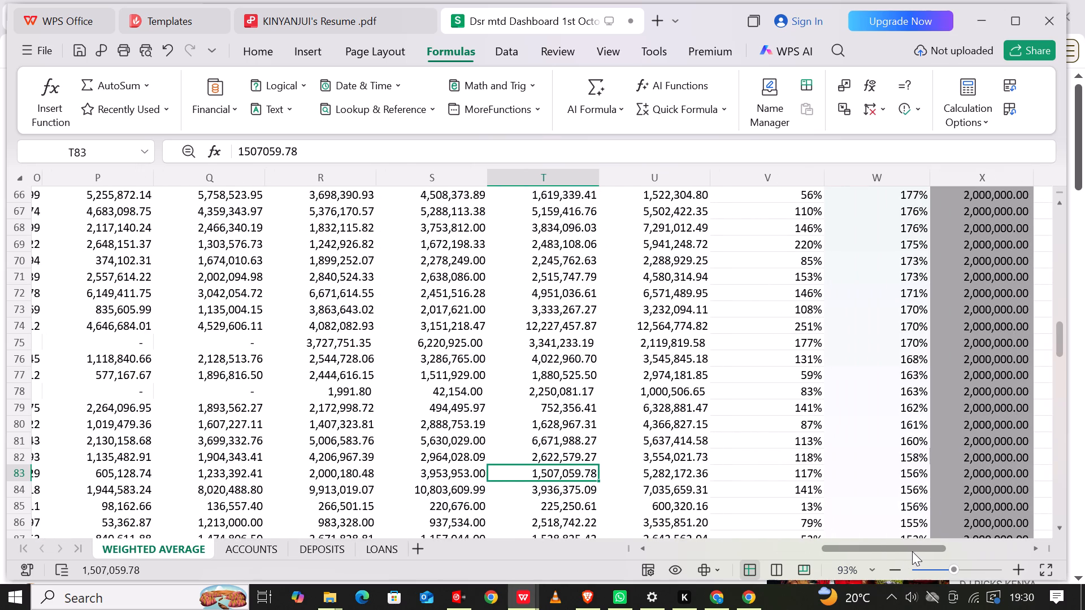
{"action": "left_click_drag", "start_coordinate": [912, 551], "coordinate": [952, 552]}
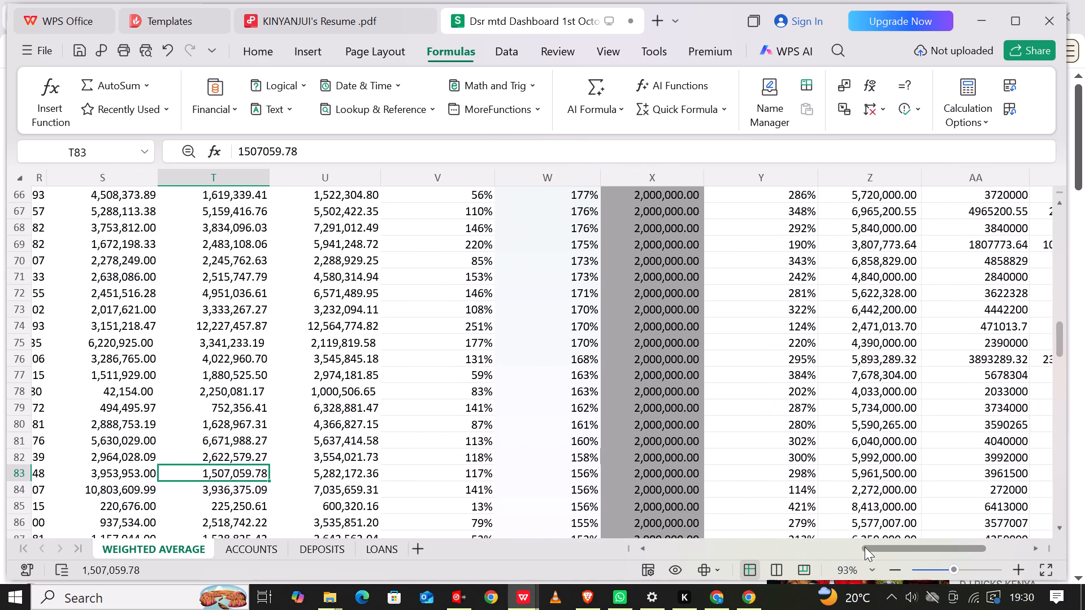
{"action": "left_click_drag", "start_coordinate": [865, 547], "coordinate": [681, 552]}
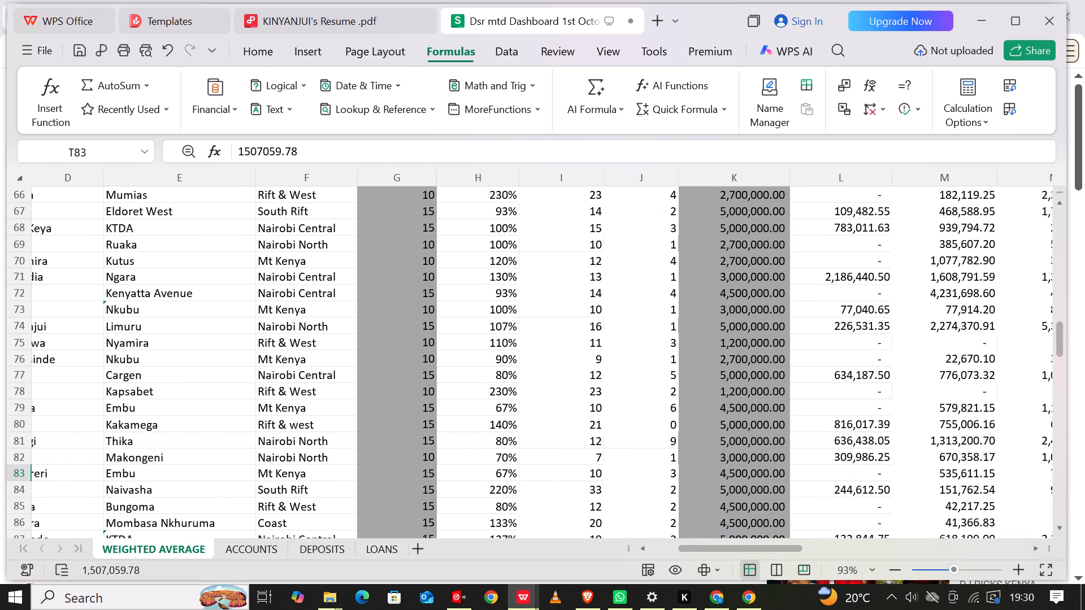
{"action": "scroll", "coordinate": [458, 324], "scroll_direction": "right", "scroll_amount": 5}
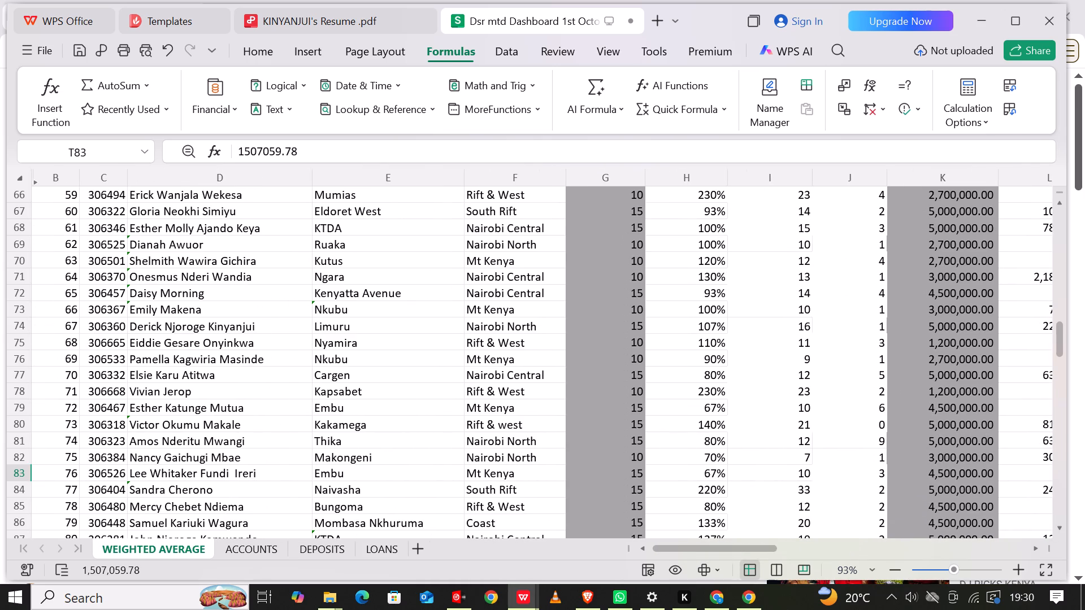
Highlight row 74, the Limuru staff row, and trace it across the deposit target and October deposits to its difference in column AE.
{"action": "left_click", "coordinate": [11, 326]}
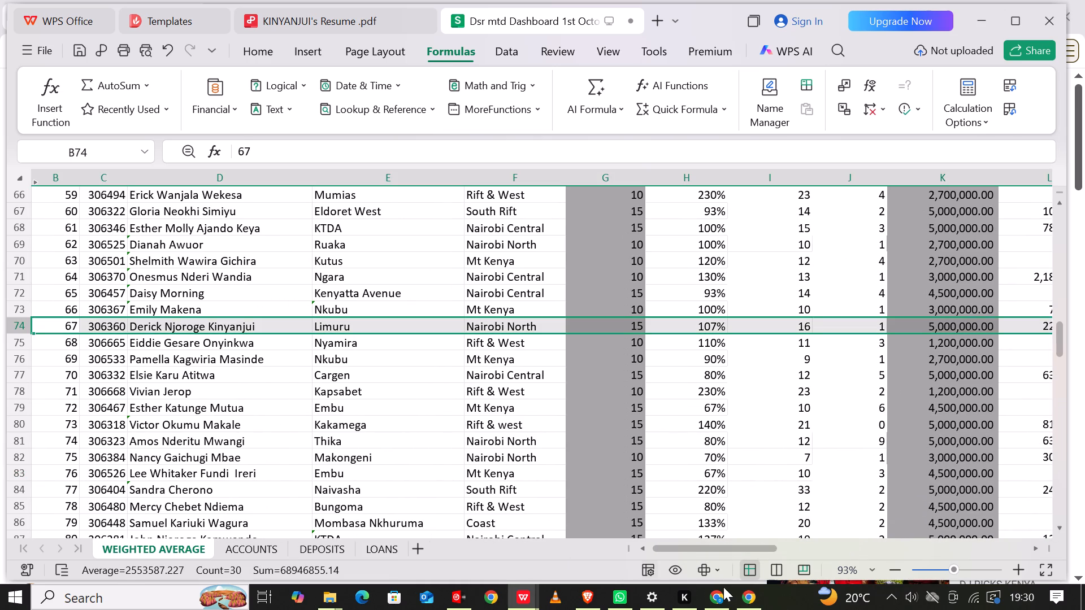
{"action": "left_click_drag", "start_coordinate": [735, 548], "coordinate": [935, 543]}
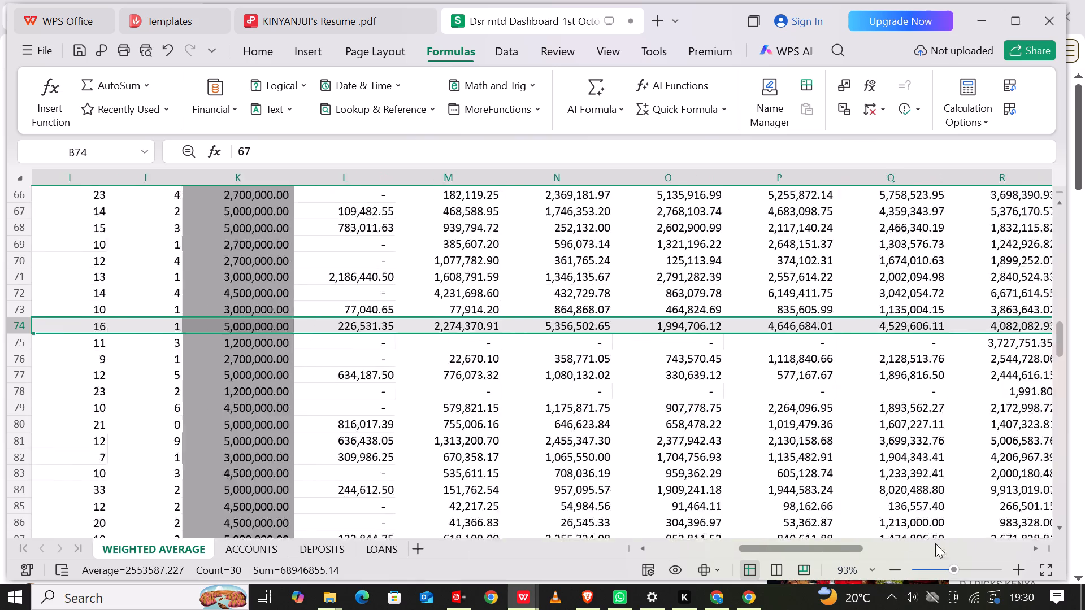
{"action": "left_click_drag", "start_coordinate": [935, 543], "coordinate": [948, 560]}
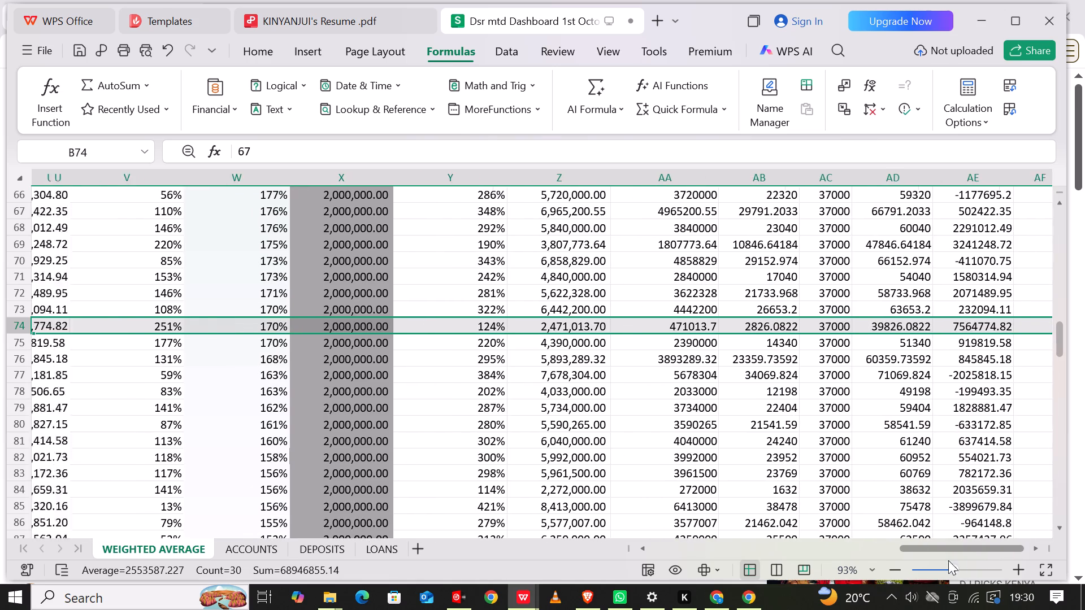
{"action": "left_click_drag", "start_coordinate": [948, 560], "coordinate": [825, 578]}
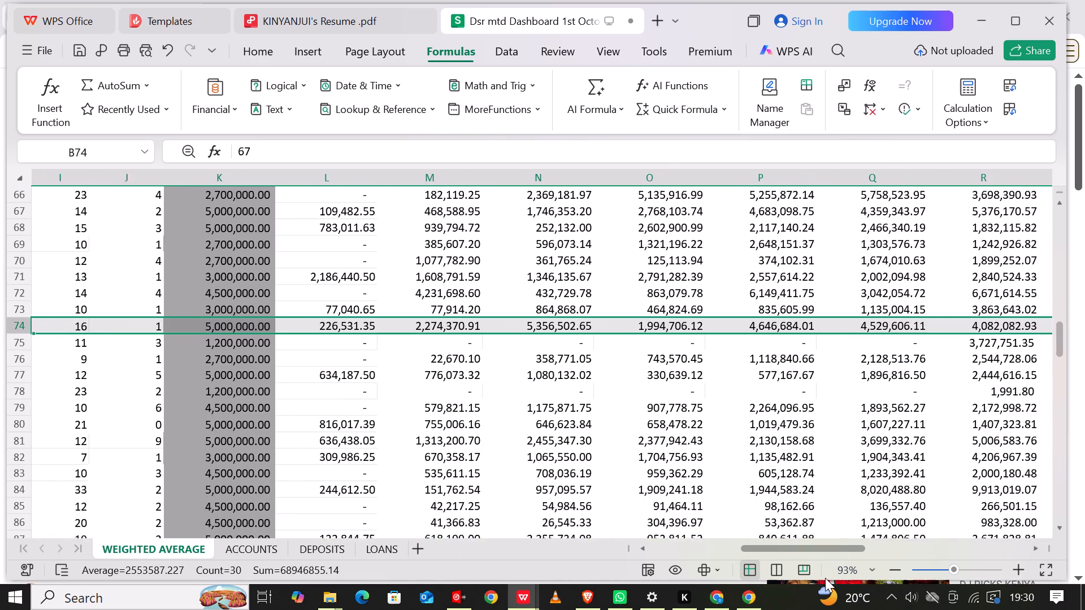
{"action": "left_click_drag", "start_coordinate": [825, 578], "coordinate": [911, 556]}
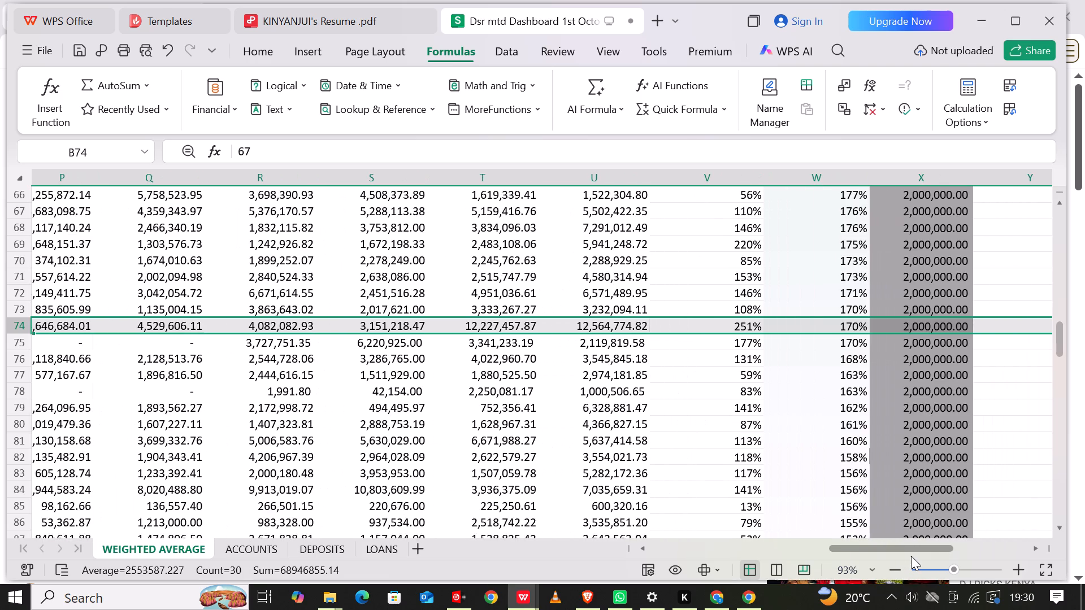
{"action": "left_click_drag", "start_coordinate": [911, 556], "coordinate": [1084, 539]}
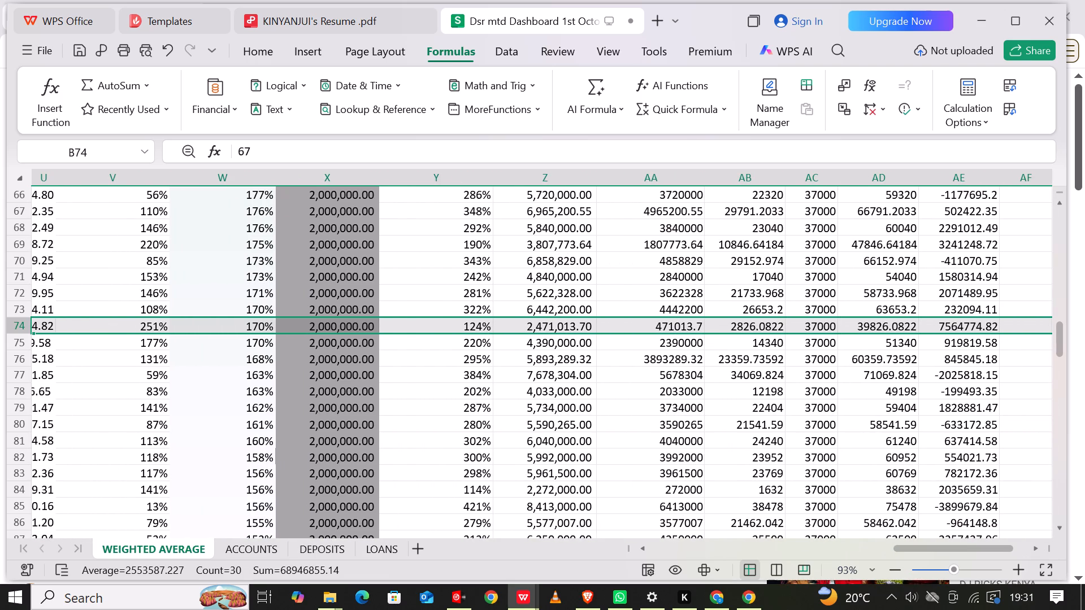
In AF8, multiply the first staff row's deposit difference by 0.005 with the formula =AE8*0.005.
{"action": "scroll", "coordinate": [1004, 333], "scroll_direction": "up", "scroll_amount": 4}
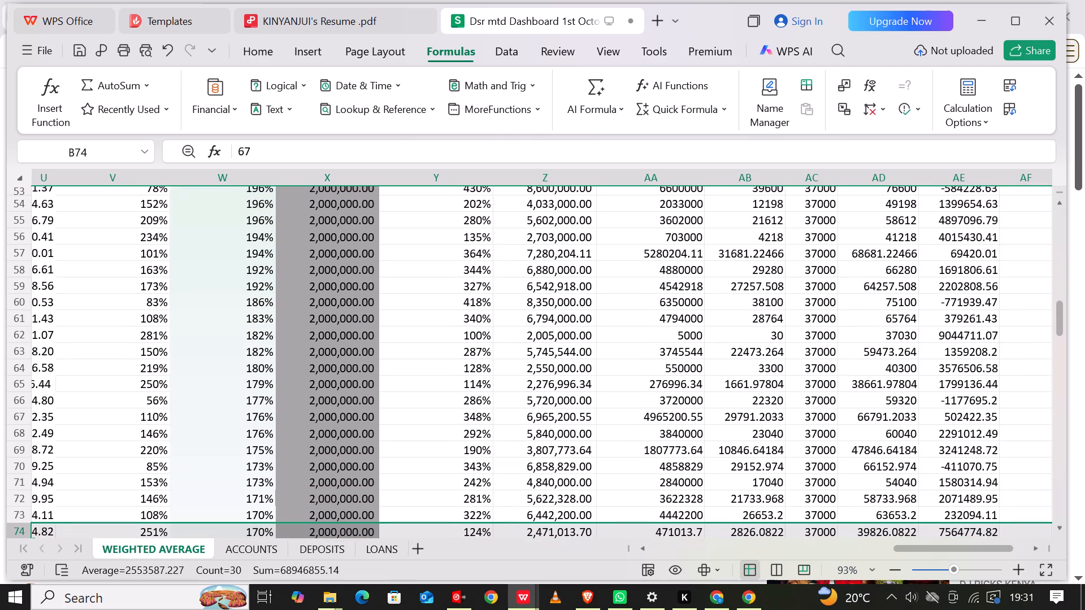
{"action": "scroll", "coordinate": [1004, 333], "scroll_direction": "up", "scroll_amount": 2}
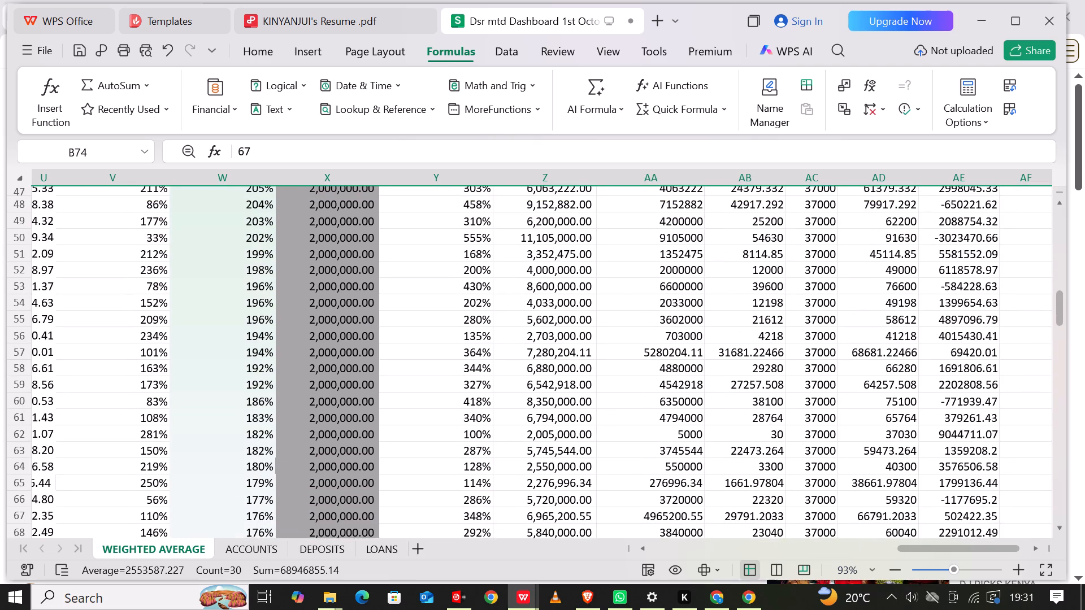
{"action": "scroll", "coordinate": [950, 333], "scroll_direction": "left", "scroll_amount": 2}
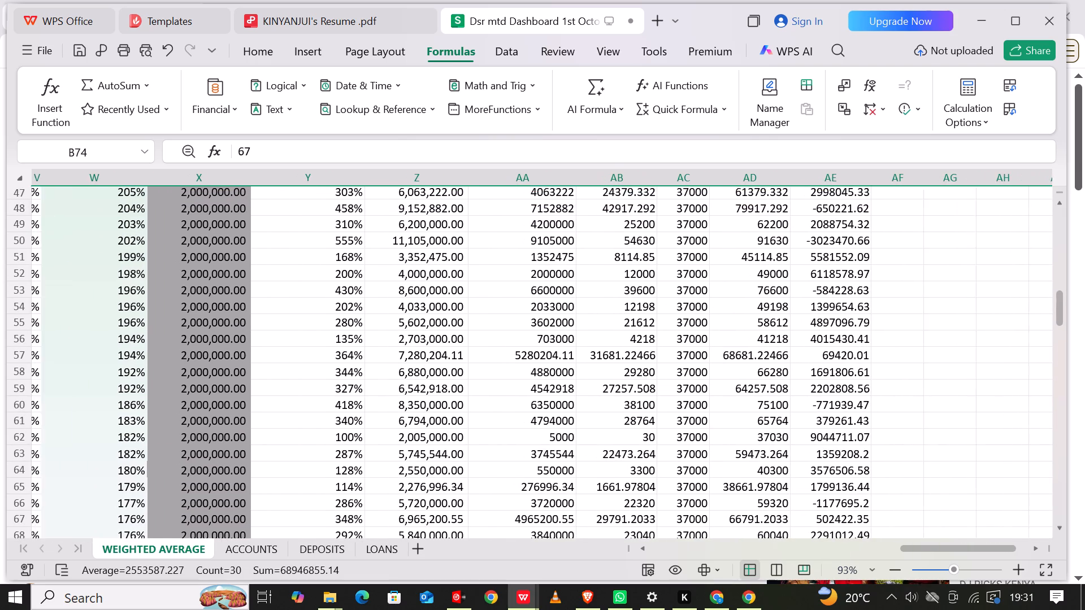
{"action": "scroll", "coordinate": [950, 333], "scroll_direction": "left", "scroll_amount": 1}
{"action": "scroll", "coordinate": [950, 333], "scroll_direction": "up", "scroll_amount": 19}
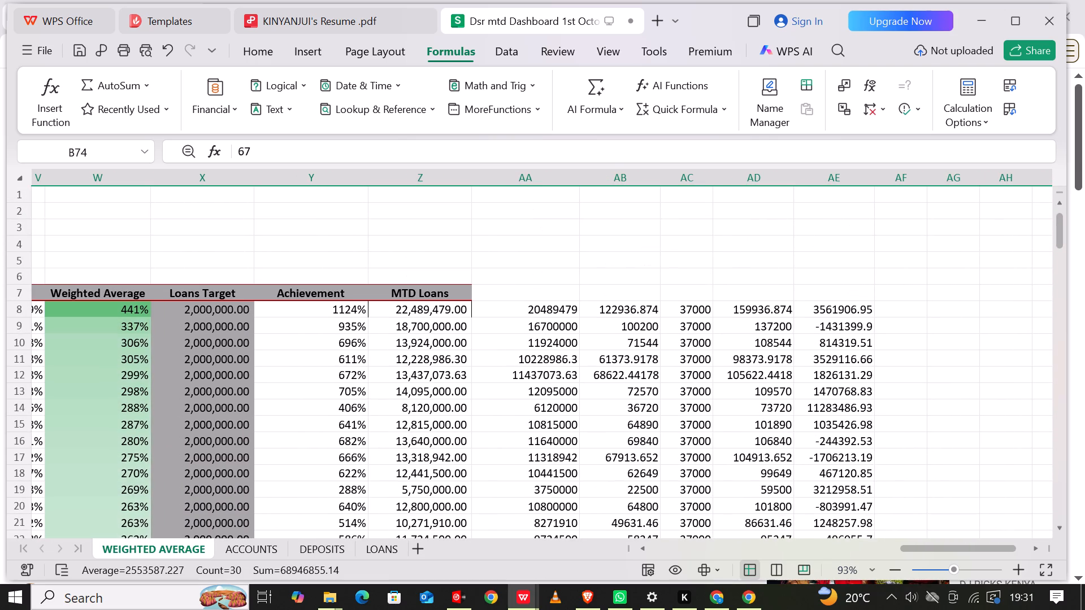
{"action": "left_click", "coordinate": [904, 311]}
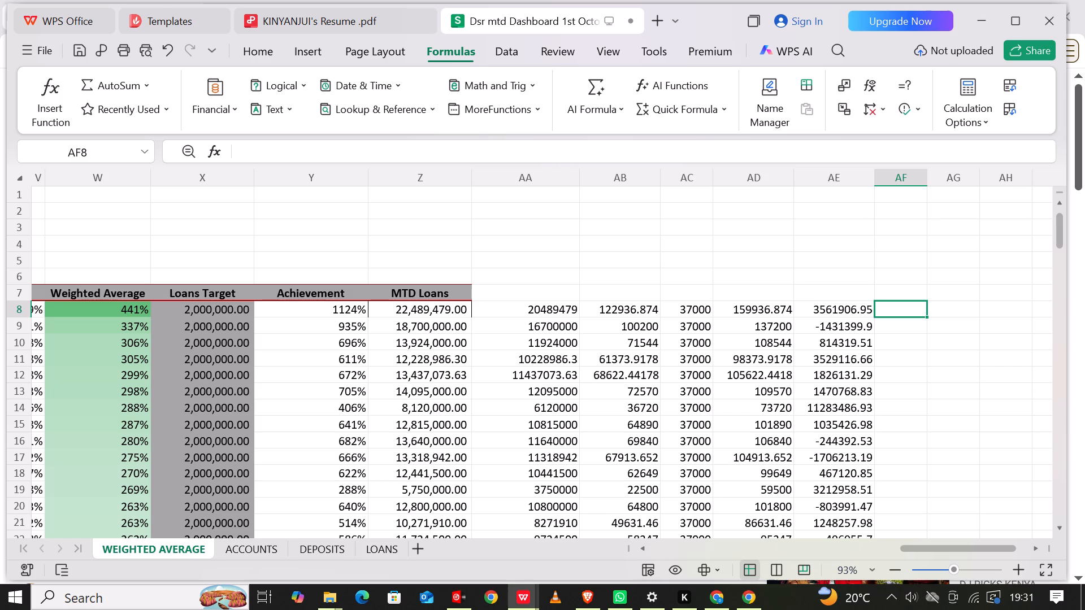
{"action": "key", "text": "equal"}
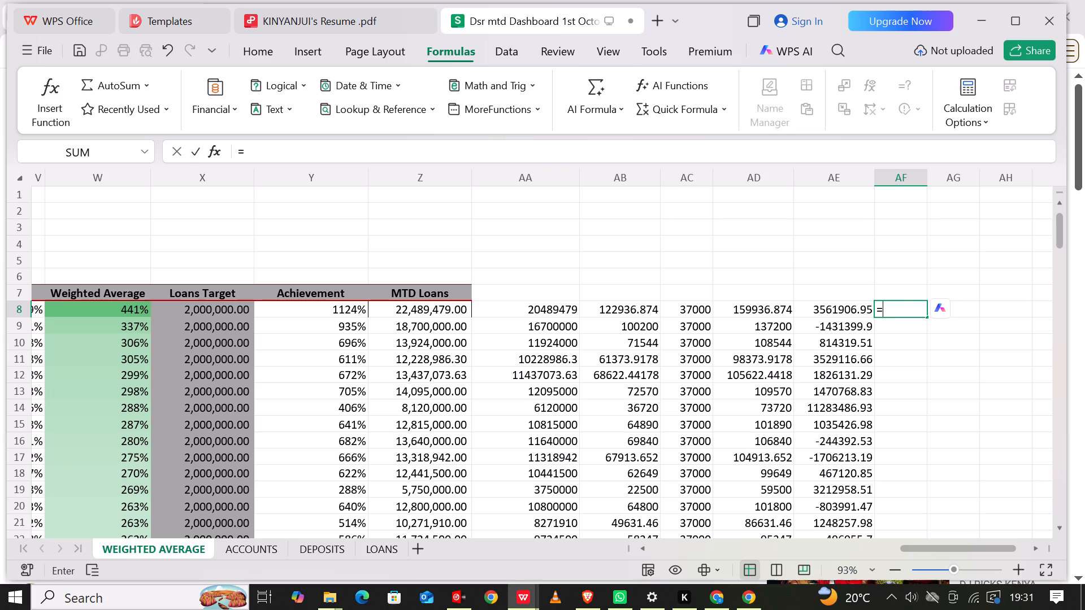
{"action": "left_click", "coordinate": [861, 311]}
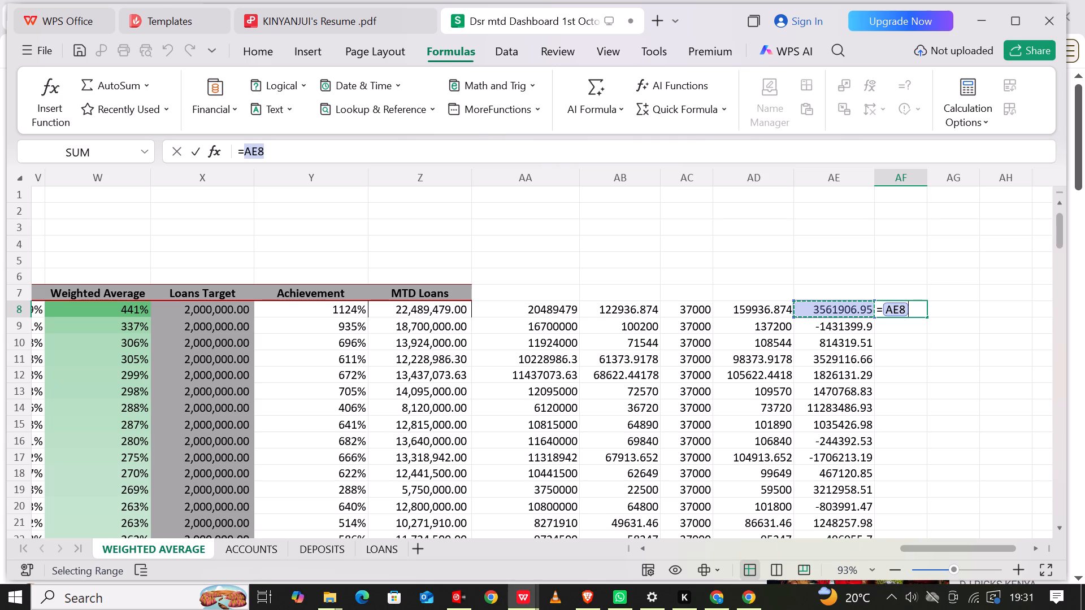
{"action": "key", "text": "shift+asterisk"}
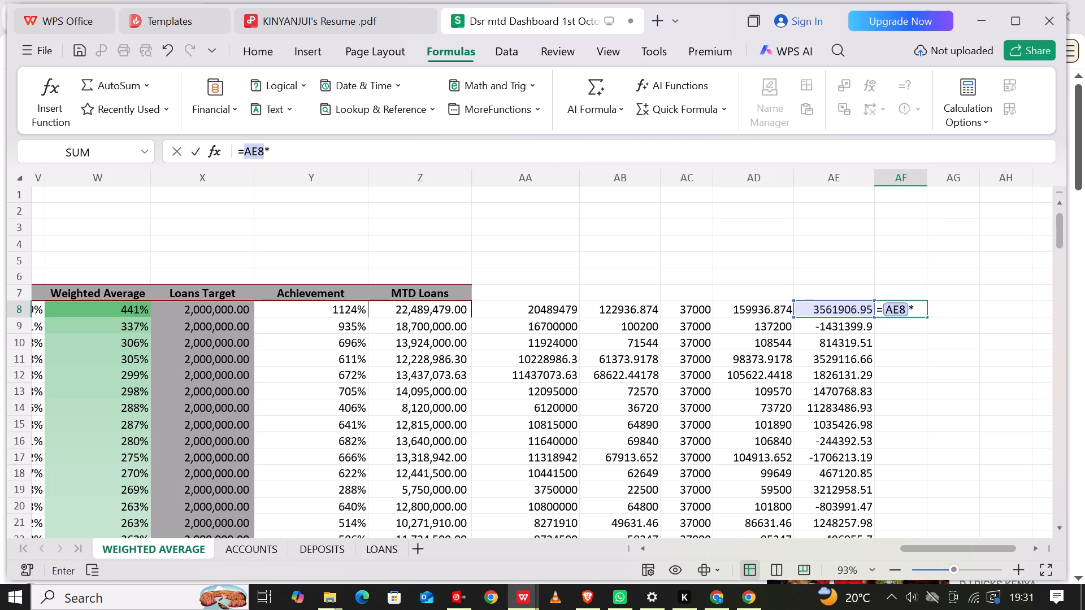
{"action": "key", "text": "0"}
{"action": "type", "text": ".00"}
{"action": "key", "text": "5"}
{"action": "left_click", "coordinate": [920, 324]}
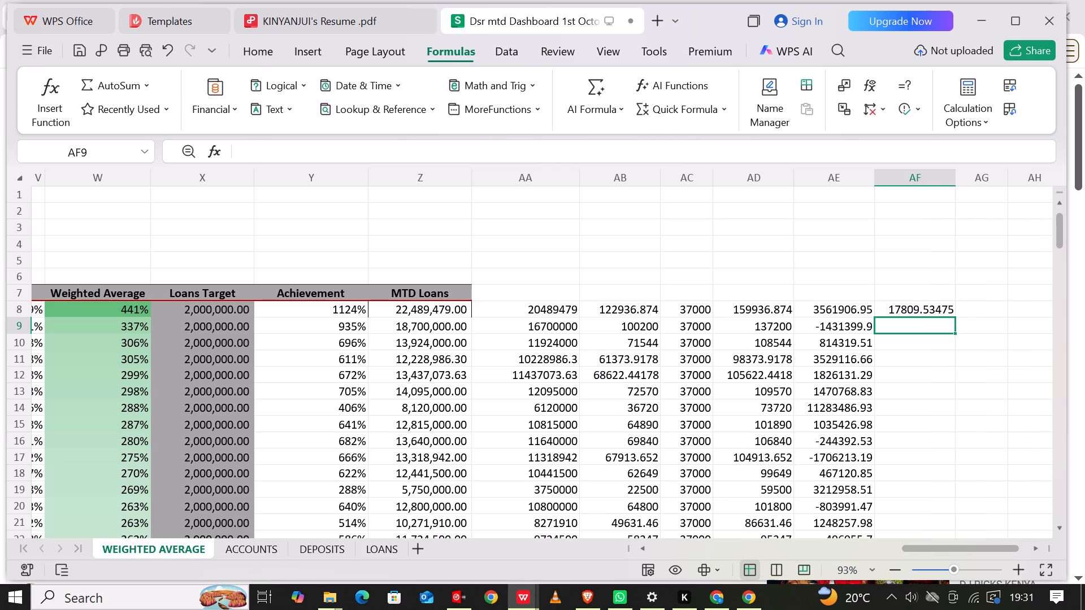
Fill the 0.005 multiple formula from AF8 down column AF to row 174, the last staff row.
{"action": "left_click", "coordinate": [924, 309]}
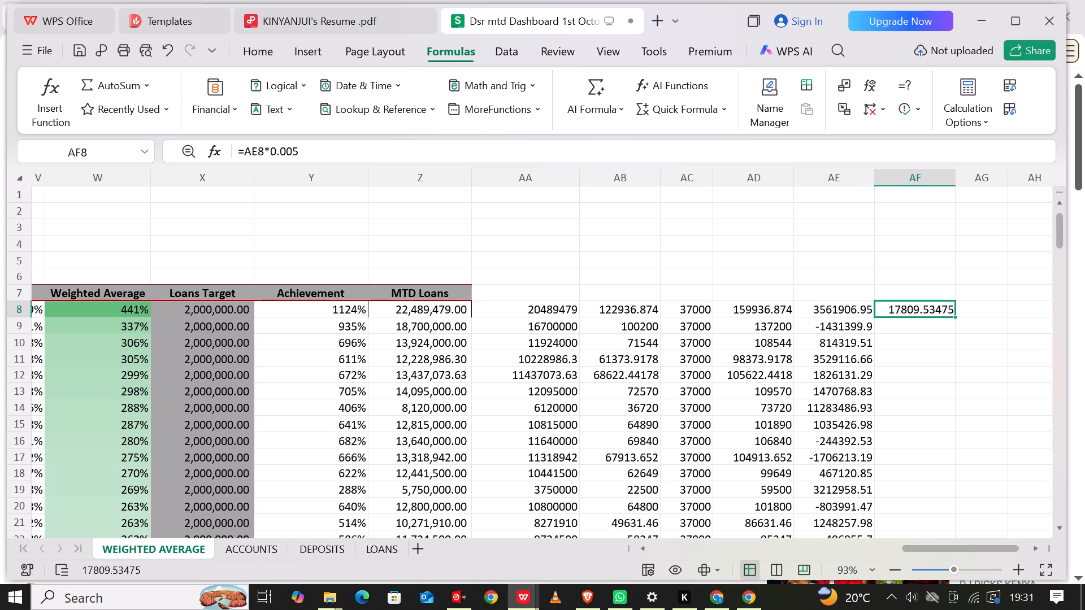
{"action": "left_click_drag", "start_coordinate": [953, 316], "coordinate": [998, 609]}
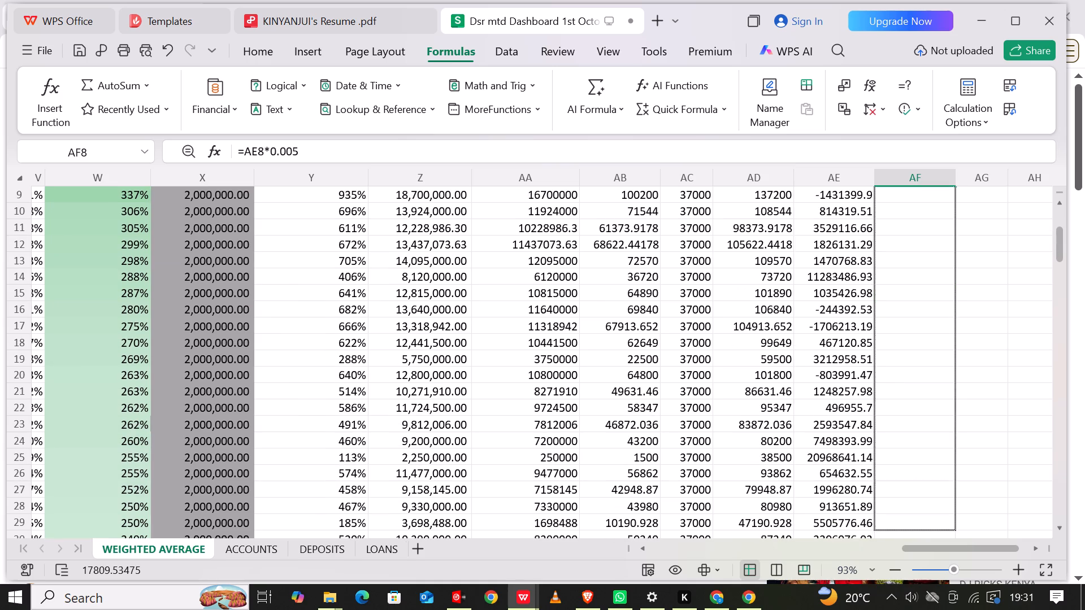
{"action": "left_click_drag", "start_coordinate": [998, 609], "coordinate": [992, 609]}
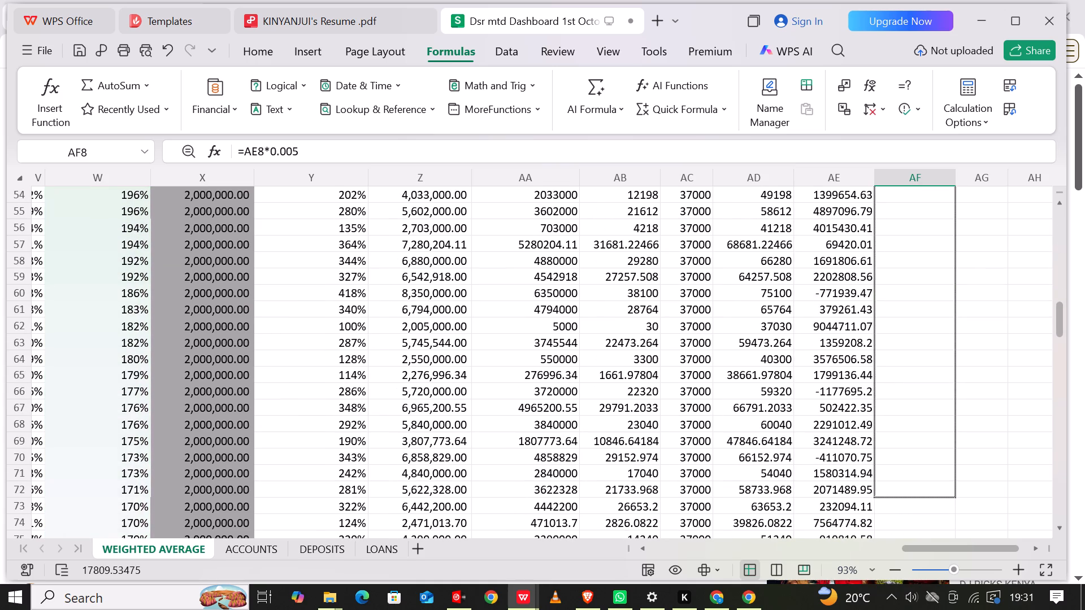
{"action": "left_click_drag", "start_coordinate": [992, 609], "coordinate": [1004, 609]}
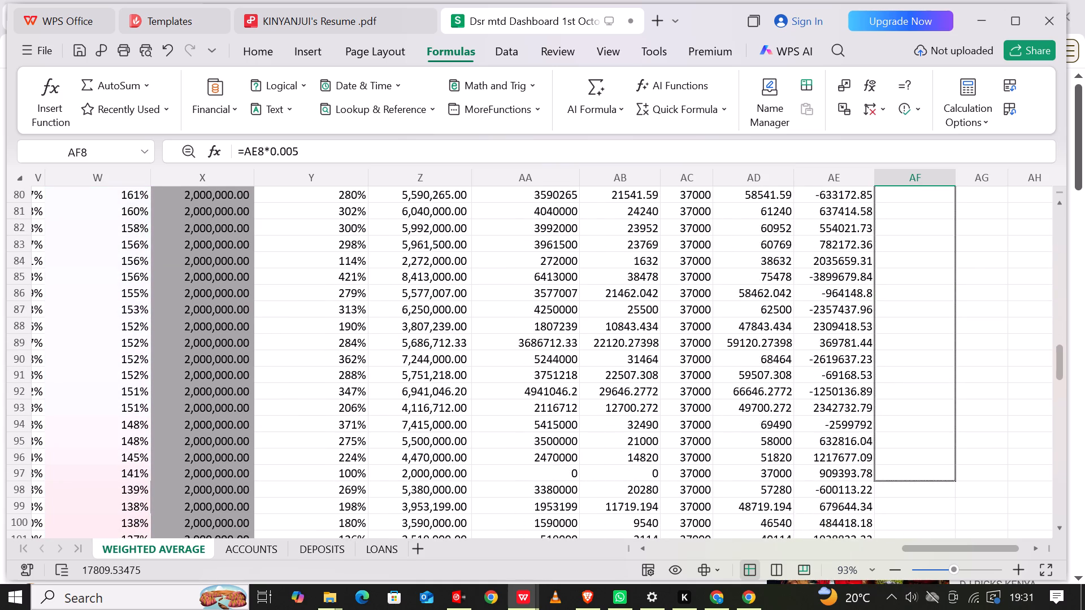
{"action": "left_click_drag", "start_coordinate": [1004, 609], "coordinate": [1015, 609]}
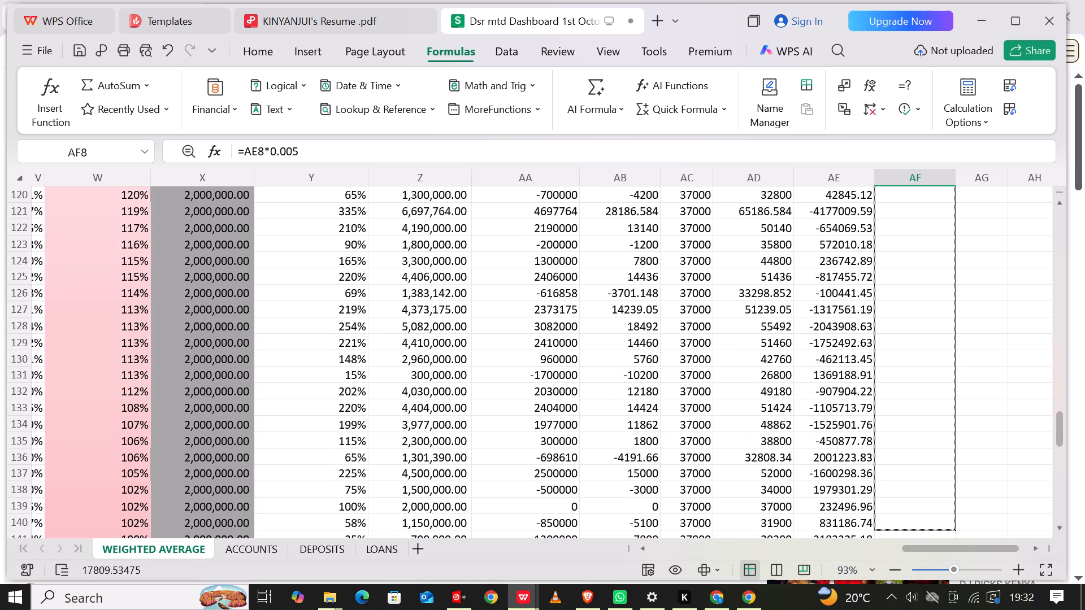
{"action": "left_click_drag", "start_coordinate": [1015, 609], "coordinate": [1021, 609]}
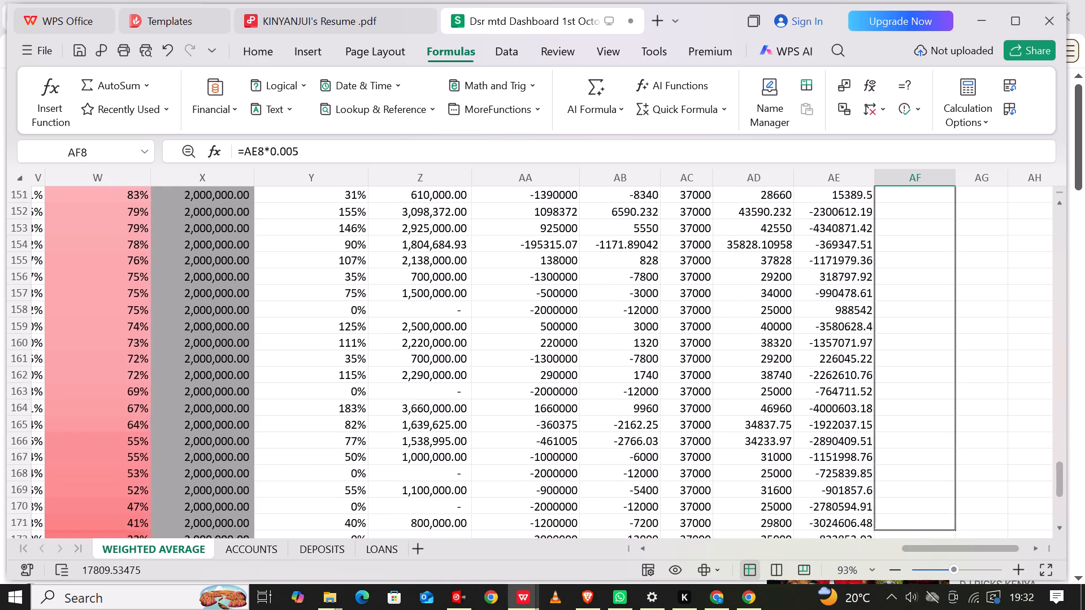
{"action": "left_click_drag", "start_coordinate": [1021, 609], "coordinate": [979, 304]}
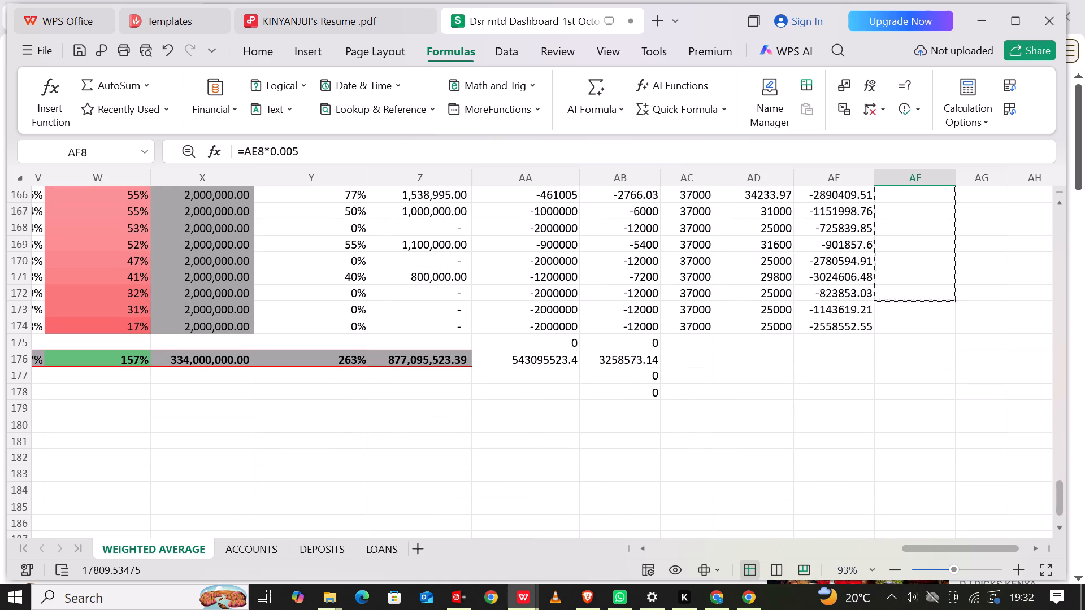
{"action": "left_click_drag", "start_coordinate": [979, 304], "coordinate": [974, 321]}
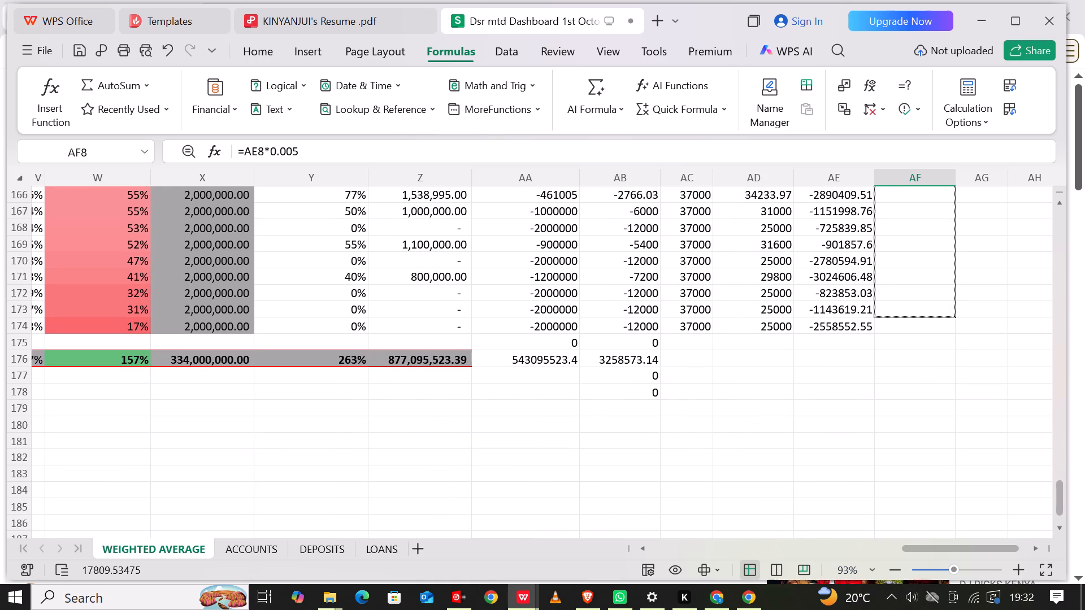
{"action": "left_click_drag", "start_coordinate": [974, 321], "coordinate": [970, 317]}
{"action": "left_click_drag", "start_coordinate": [970, 317], "coordinate": [952, 325]}
{"action": "left_click_drag", "start_coordinate": [952, 325], "coordinate": [957, 334]}
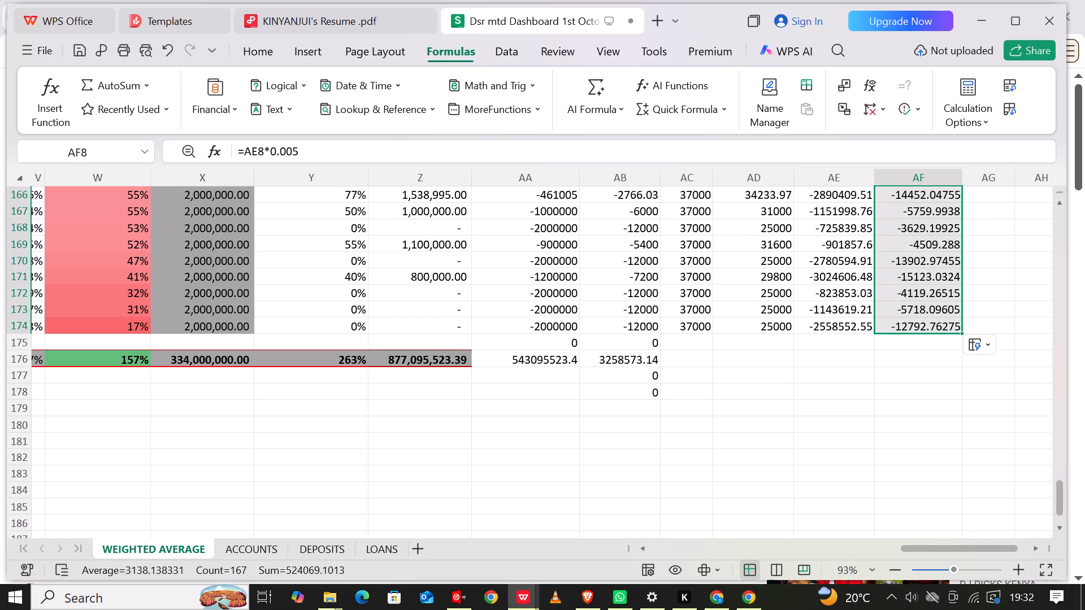
In AG8, add the combined loans sum and the deposit multiple with the formula =AD8+AF8.
{"action": "scroll", "coordinate": [919, 380], "scroll_direction": "up", "scroll_amount": 20}
{"action": "scroll", "coordinate": [919, 380], "scroll_direction": "up", "scroll_amount": 4}
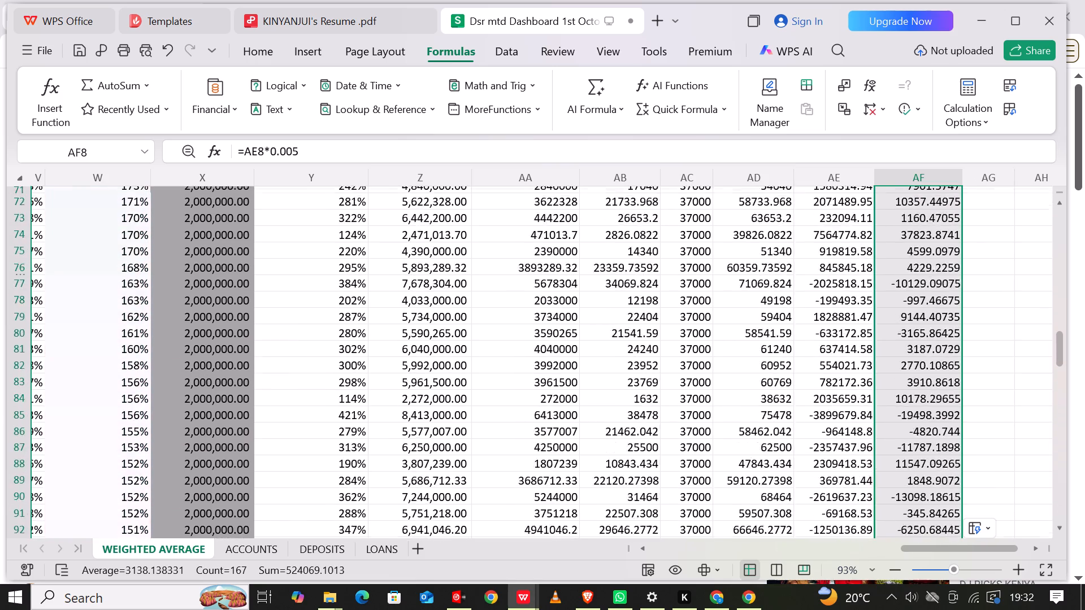
{"action": "scroll", "coordinate": [919, 380], "scroll_direction": "up", "scroll_amount": 19}
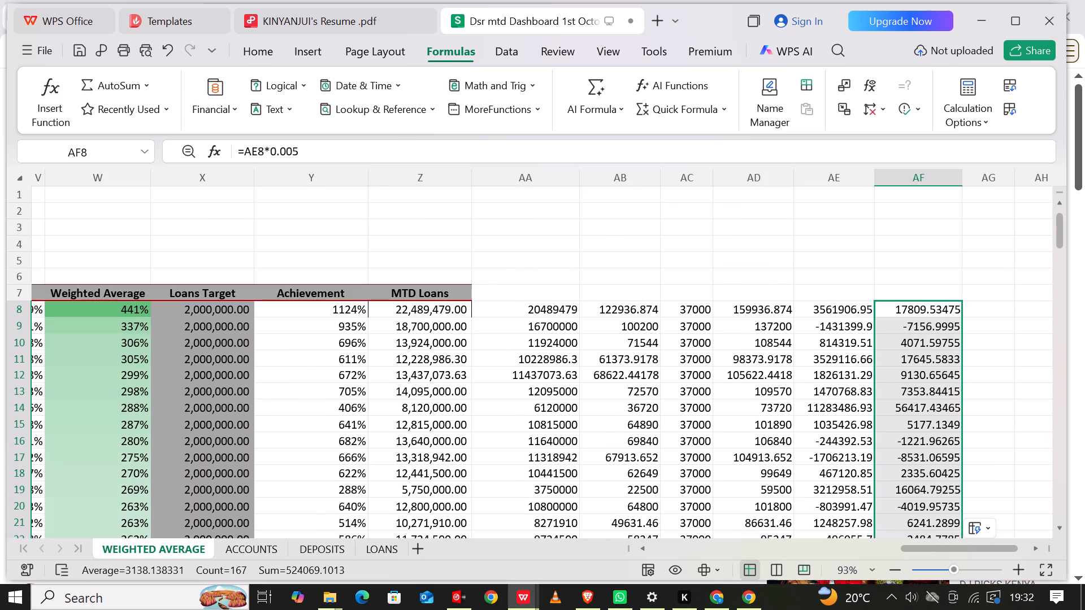
{"action": "left_click", "coordinate": [991, 310]}
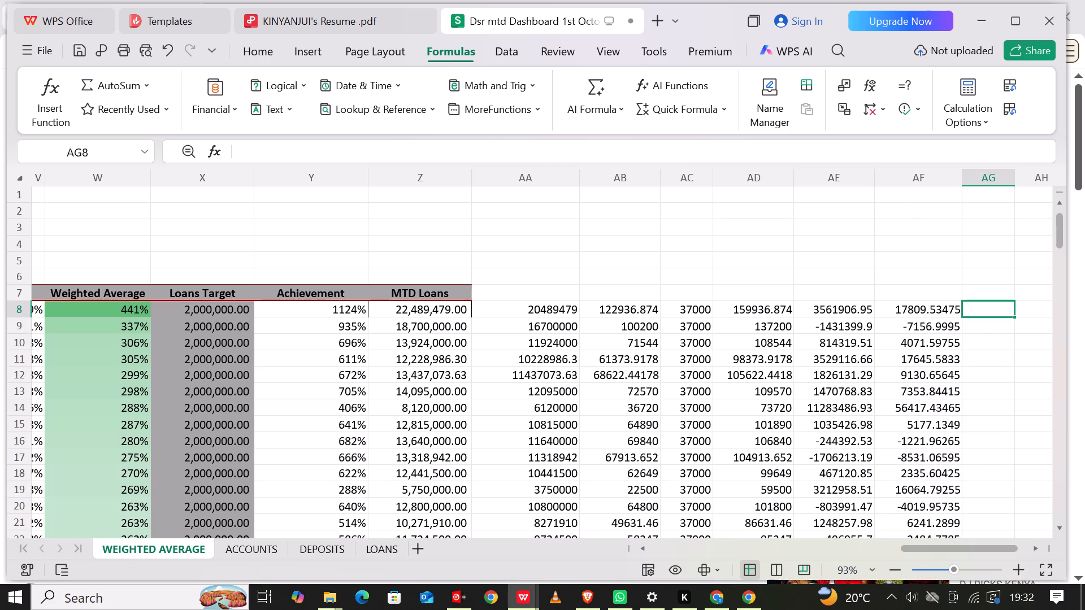
{"action": "key", "text": "equal"}
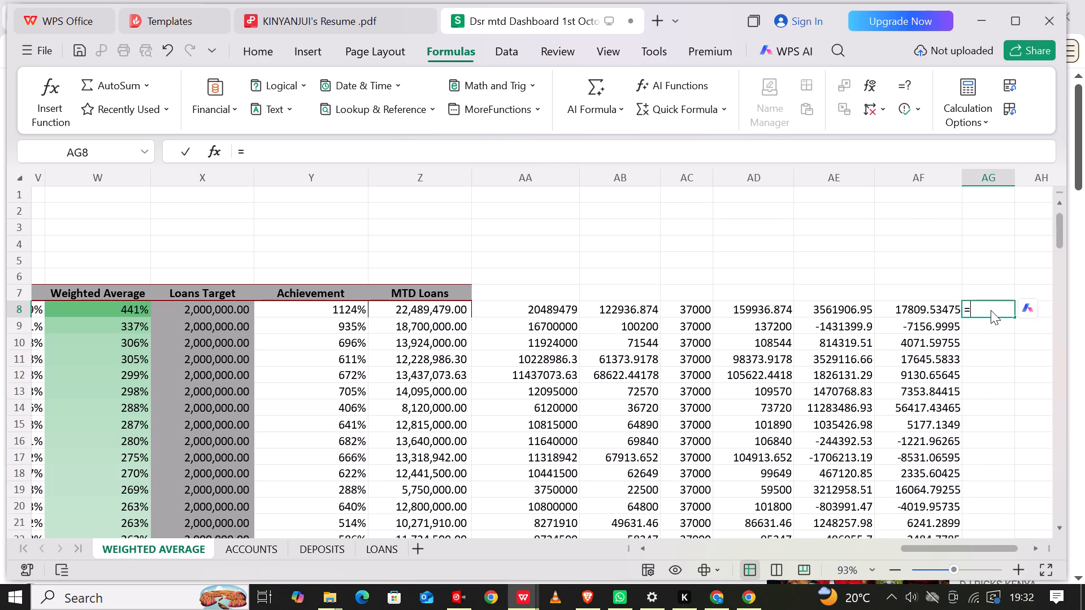
{"action": "left_click", "coordinate": [787, 311]}
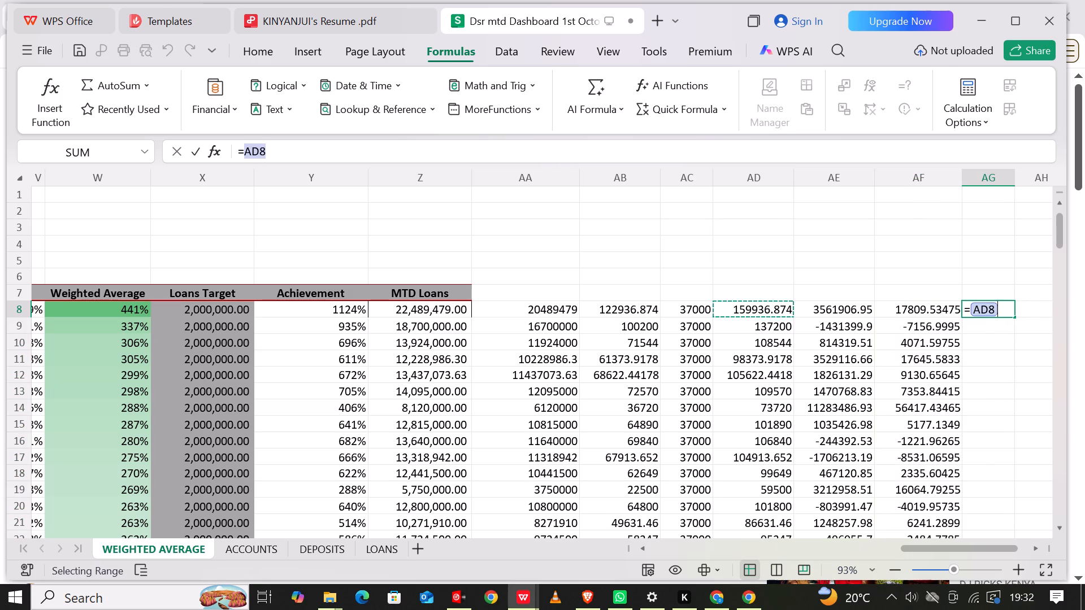
{"action": "key", "text": "equal"}
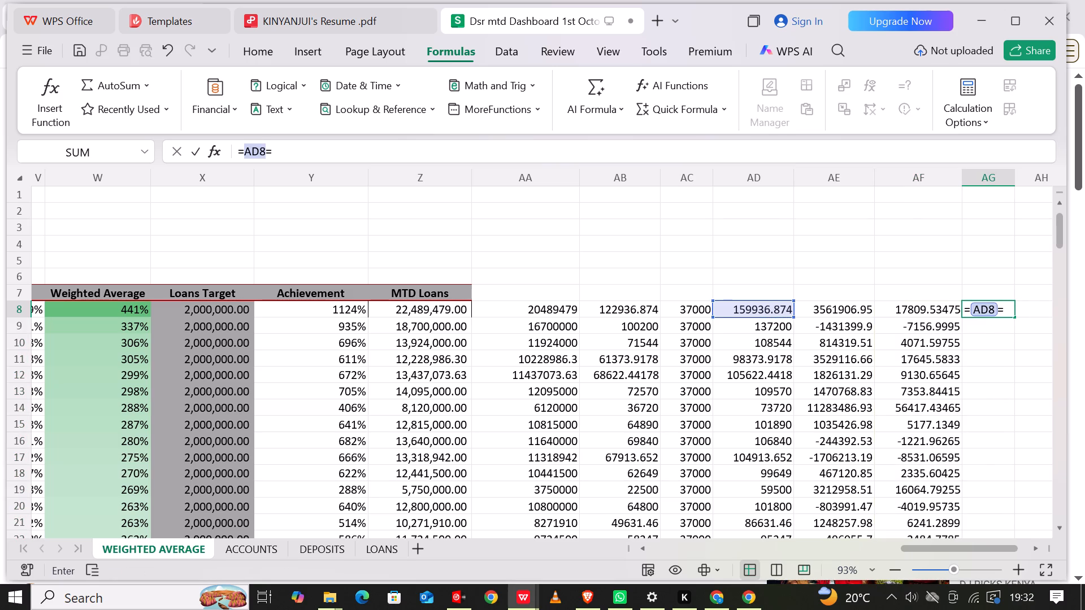
{"action": "key", "text": "BackSpace"}
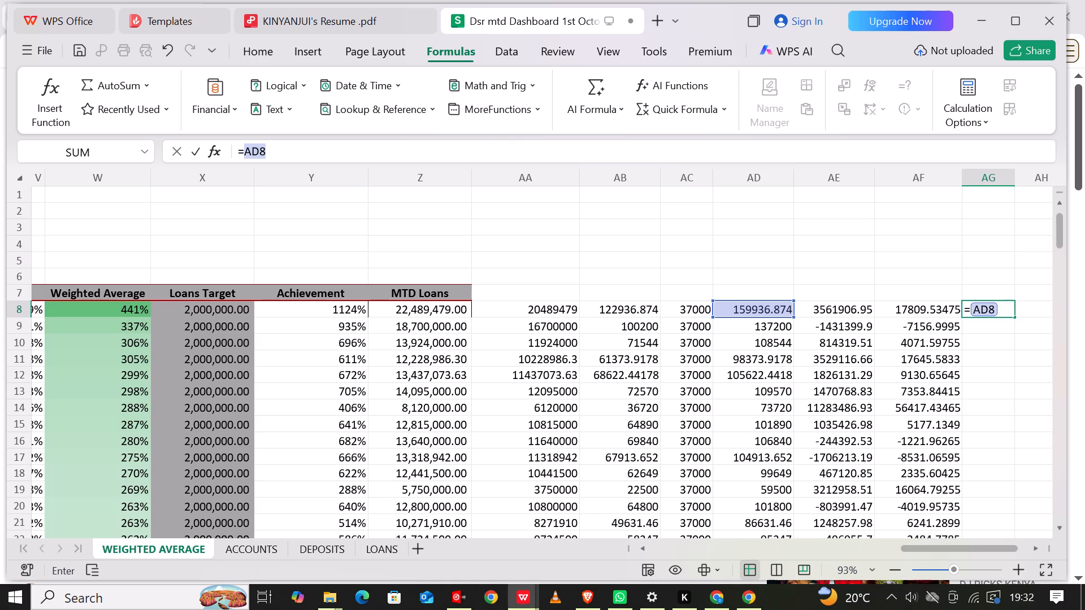
{"action": "key", "text": "shift+plus"}
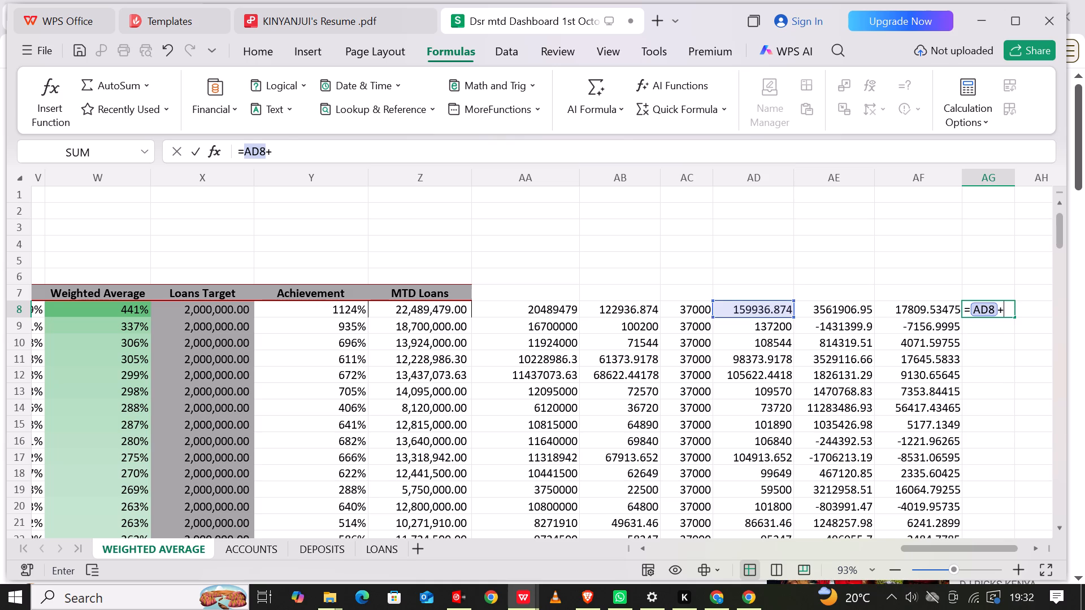
{"action": "left_click", "coordinate": [941, 311]}
{"action": "key", "text": "Return"}
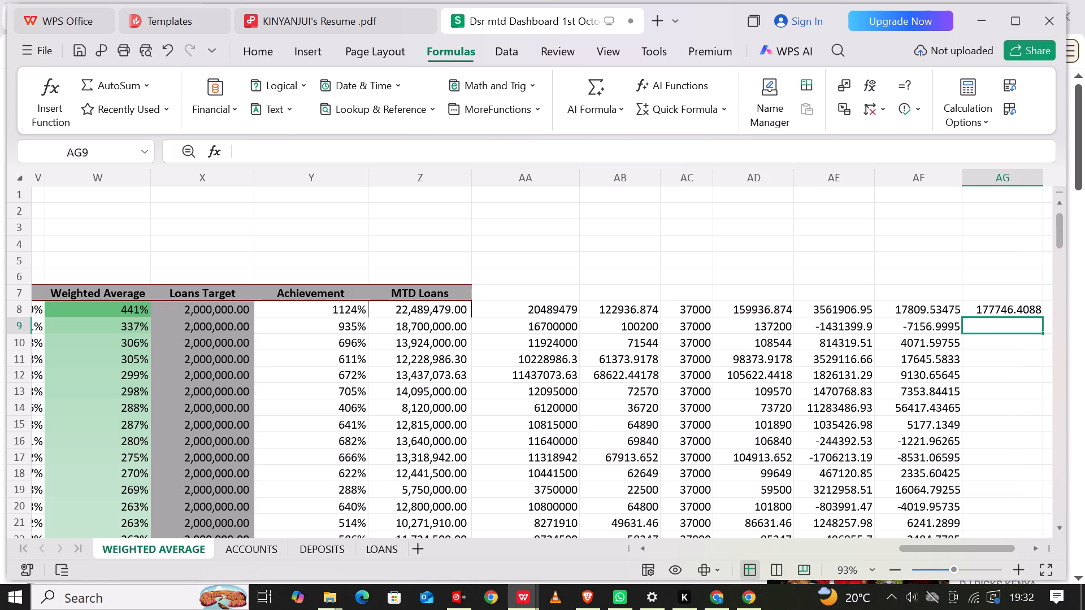
Fill the combined total formula from AG8 down column AG to row 174, the last staff row.
{"action": "left_click", "coordinate": [1009, 311]}
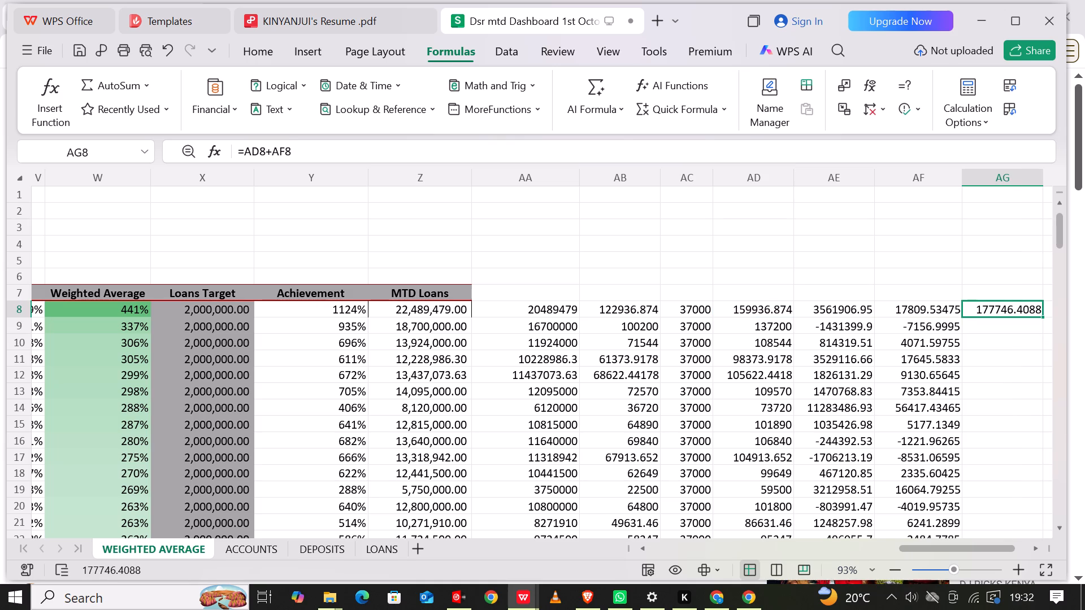
{"action": "left_click_drag", "start_coordinate": [1044, 318], "coordinate": [1041, 609]}
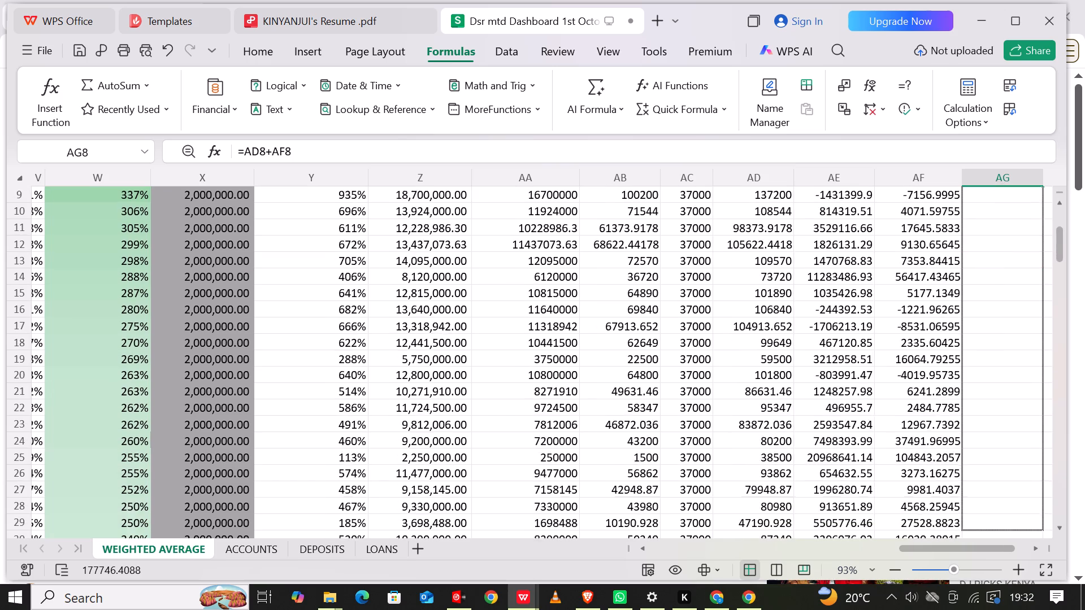
{"action": "left_click_drag", "start_coordinate": [1041, 609], "coordinate": [1049, 609]}
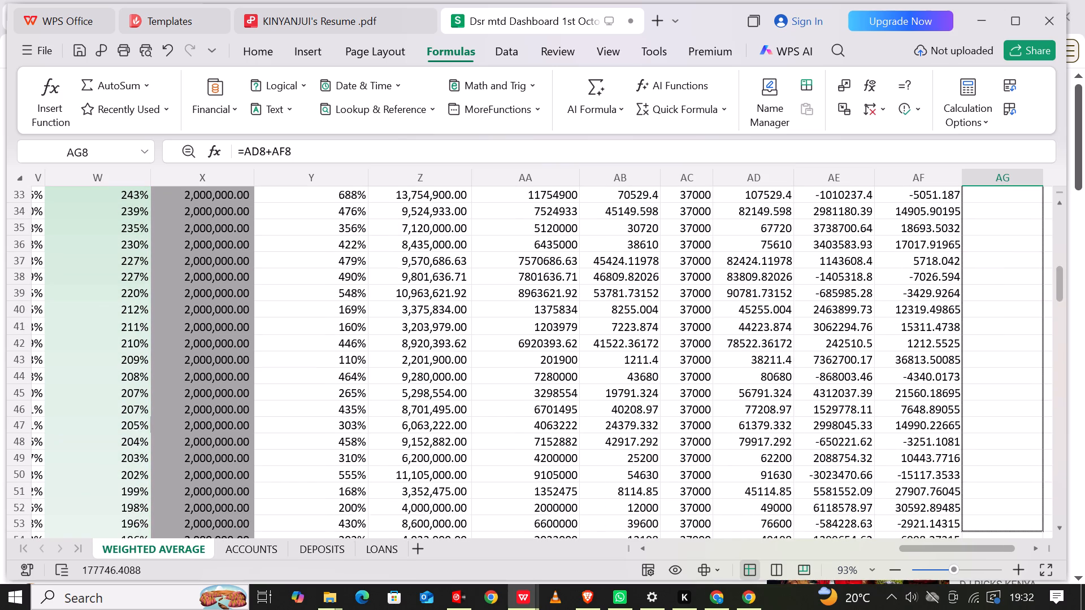
{"action": "left_click_drag", "start_coordinate": [1049, 609], "coordinate": [1057, 609]}
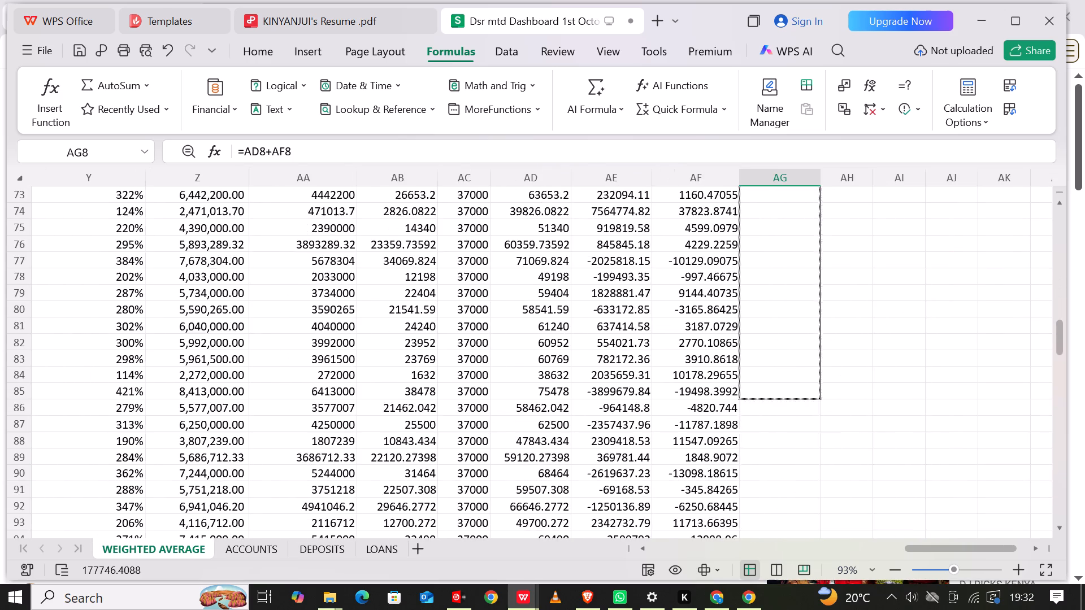
{"action": "left_click_drag", "start_coordinate": [1057, 609], "coordinate": [930, 609]}
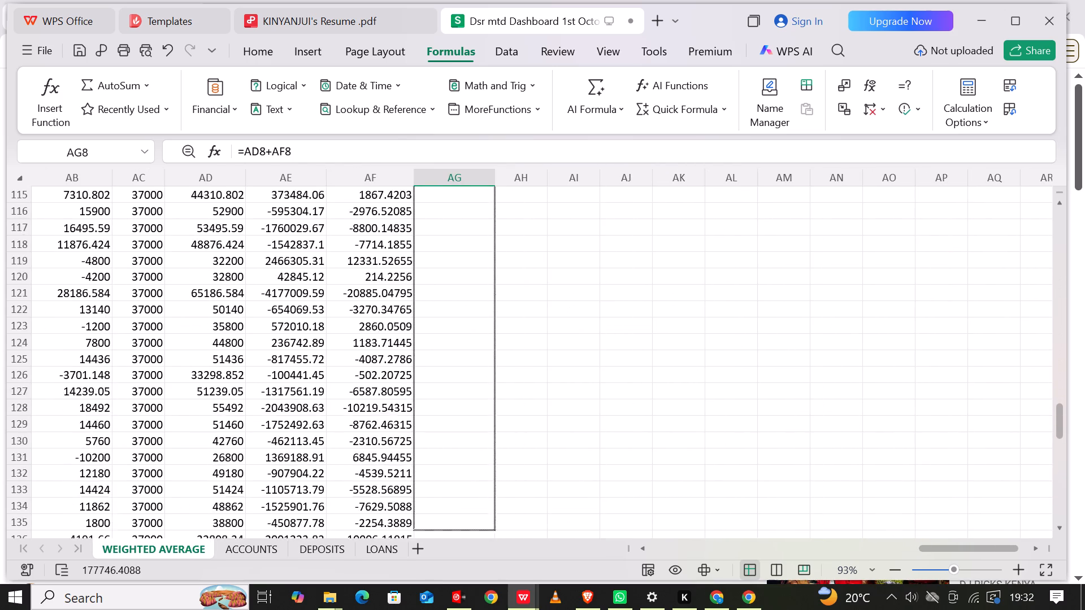
{"action": "left_click_drag", "start_coordinate": [930, 609], "coordinate": [946, 609]}
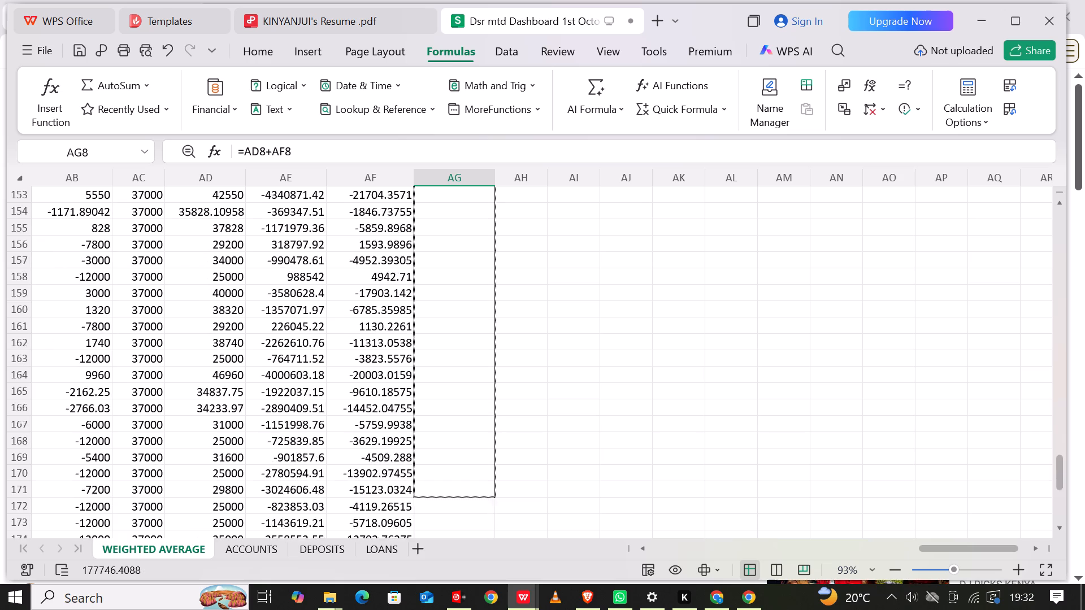
{"action": "left_click_drag", "start_coordinate": [946, 609], "coordinate": [896, 440]}
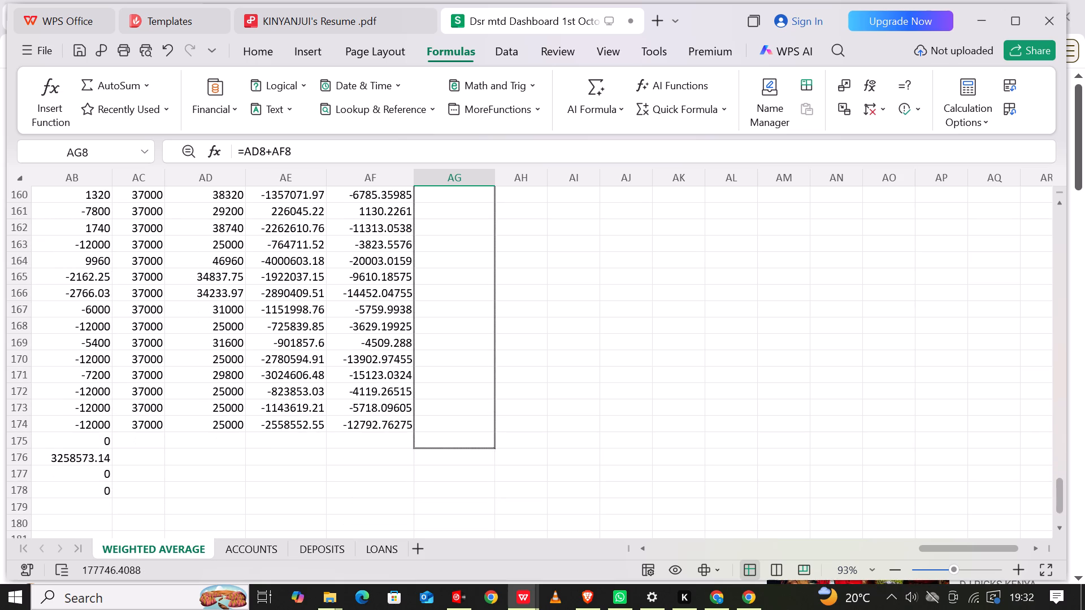
{"action": "left_click_drag", "start_coordinate": [896, 440], "coordinate": [894, 421]}
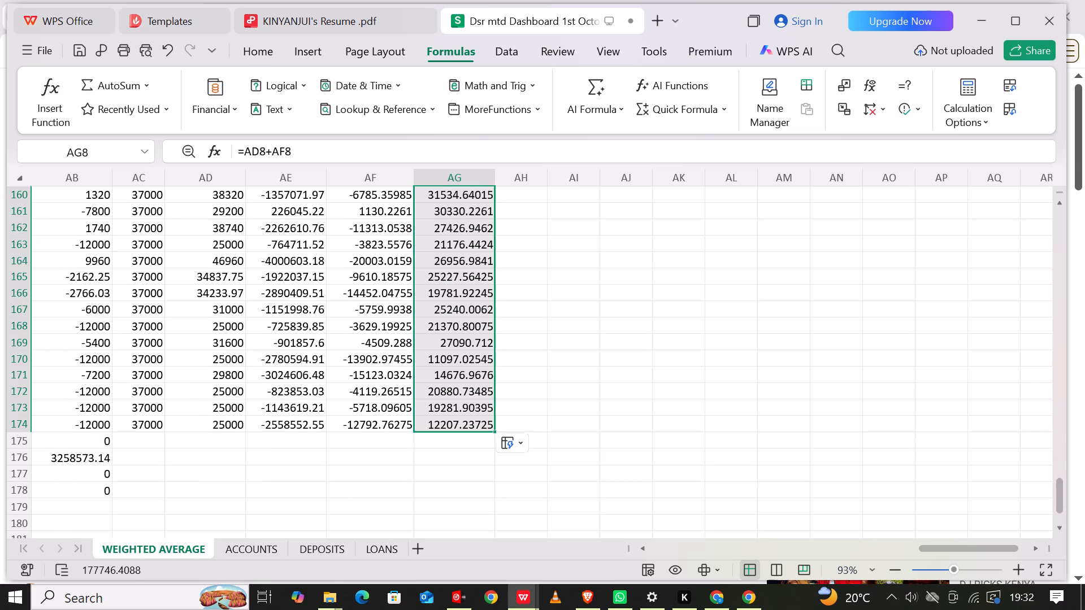
Highlight row 74, the Limuru staff row, and trace it across its target, deposit and loans columns to its combined total in column AG.
{"action": "left_click_drag", "start_coordinate": [978, 549], "coordinate": [916, 551]}
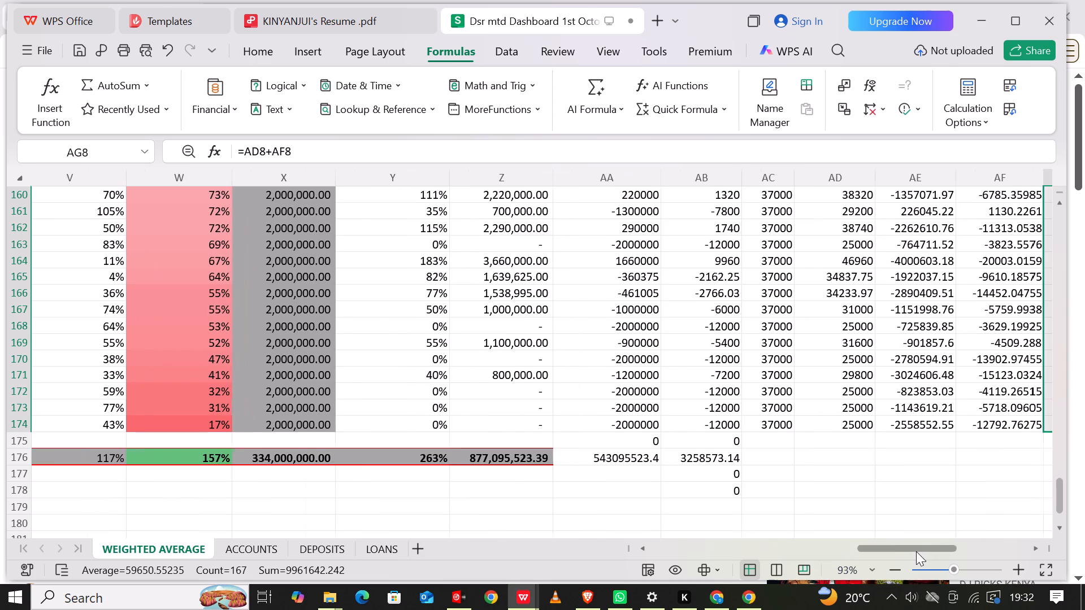
{"action": "scroll", "coordinate": [987, 410], "scroll_direction": "up", "scroll_amount": 3}
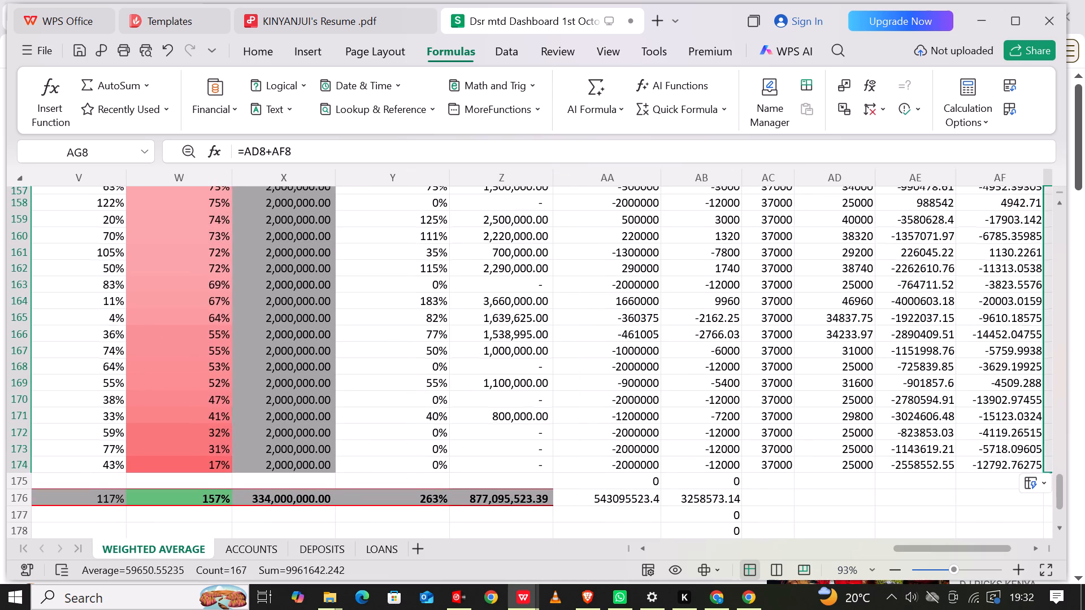
{"action": "scroll", "coordinate": [987, 410], "scroll_direction": "up", "scroll_amount": 2}
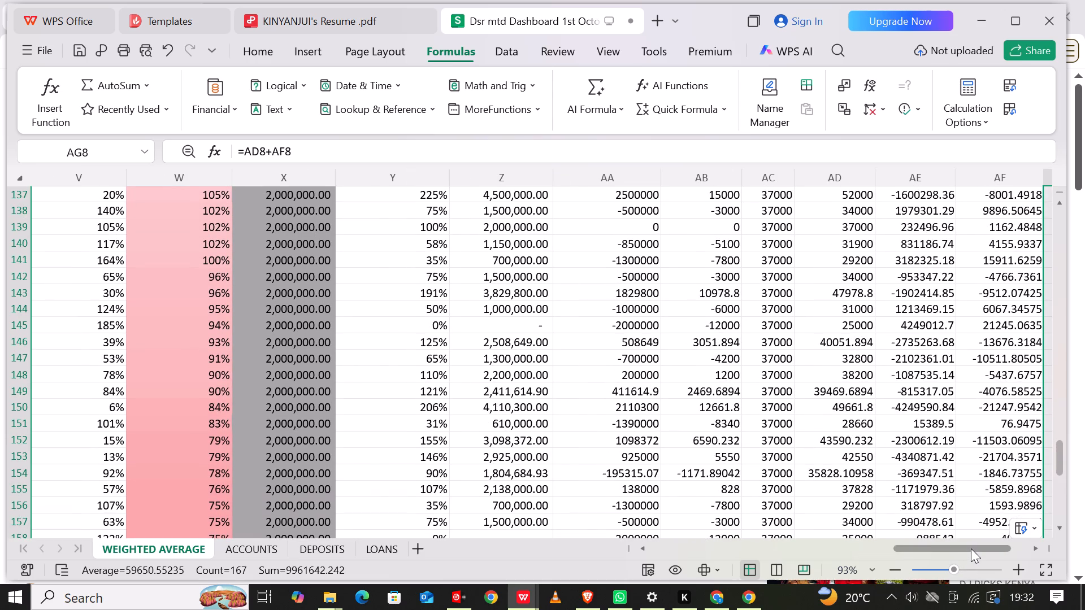
{"action": "left_click_drag", "start_coordinate": [971, 548], "coordinate": [1022, 548]}
{"action": "scroll", "coordinate": [857, 272], "scroll_direction": "up", "scroll_amount": 8}
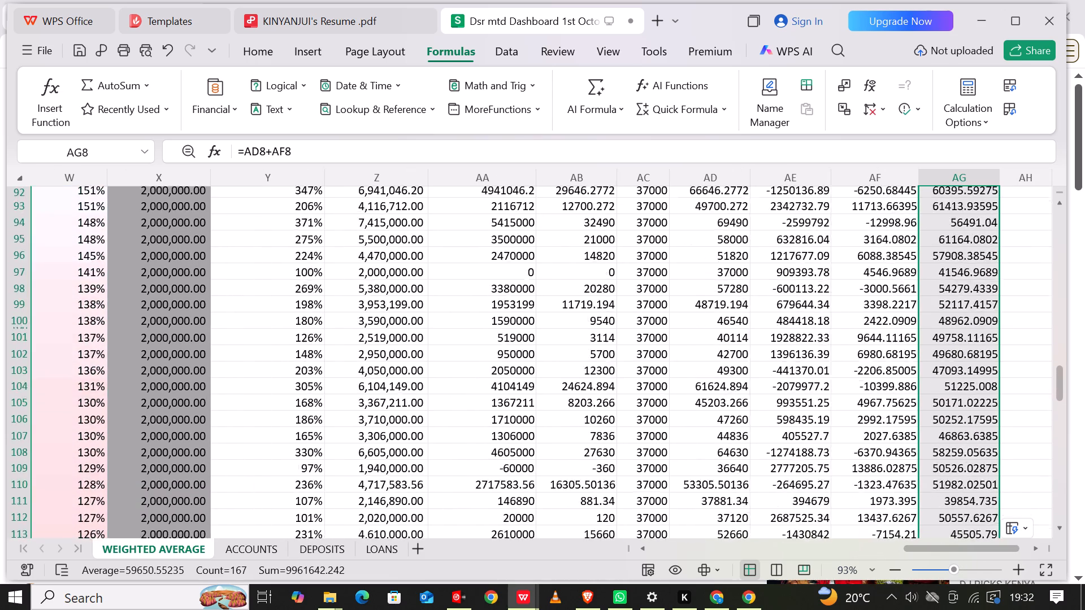
{"action": "scroll", "coordinate": [857, 272], "scroll_direction": "up", "scroll_amount": 10}
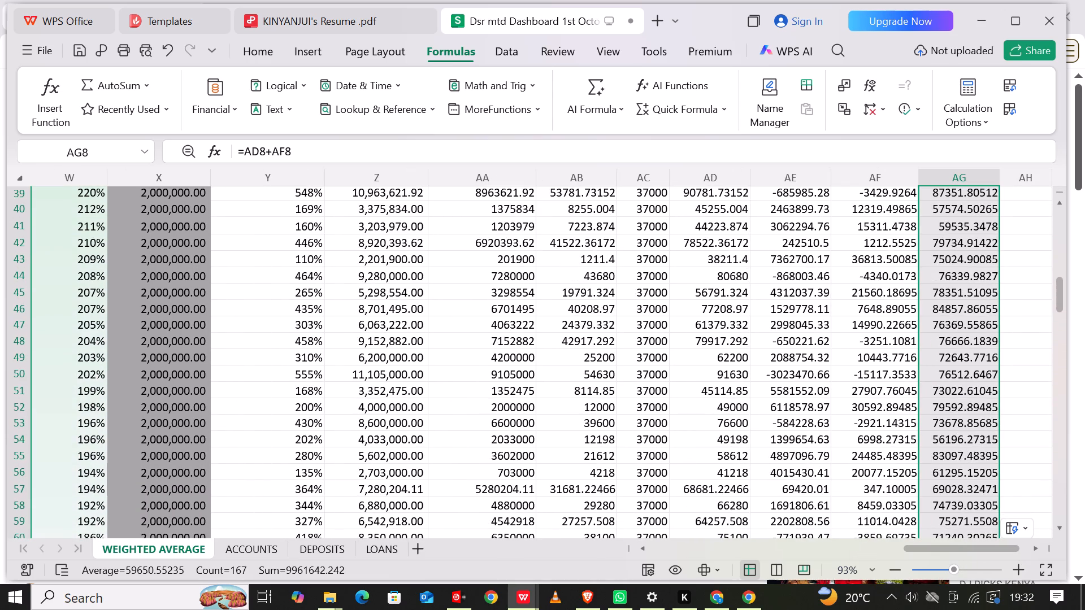
{"action": "scroll", "coordinate": [359, 455], "scroll_direction": "down", "scroll_amount": 4}
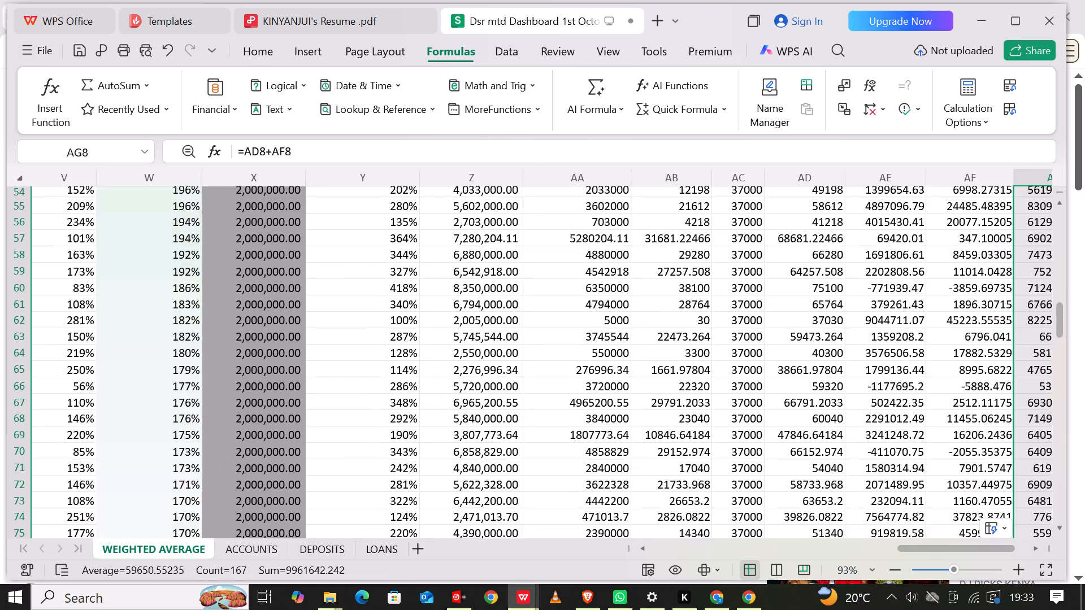
{"action": "left_click", "coordinate": [18, 471]}
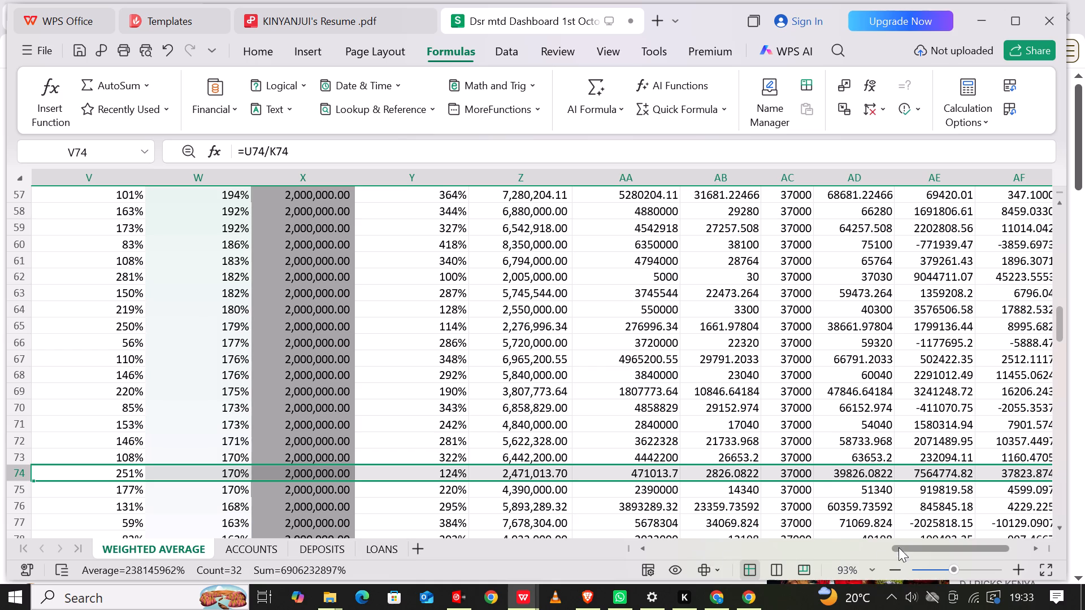
{"action": "left_click_drag", "start_coordinate": [901, 548], "coordinate": [928, 549]}
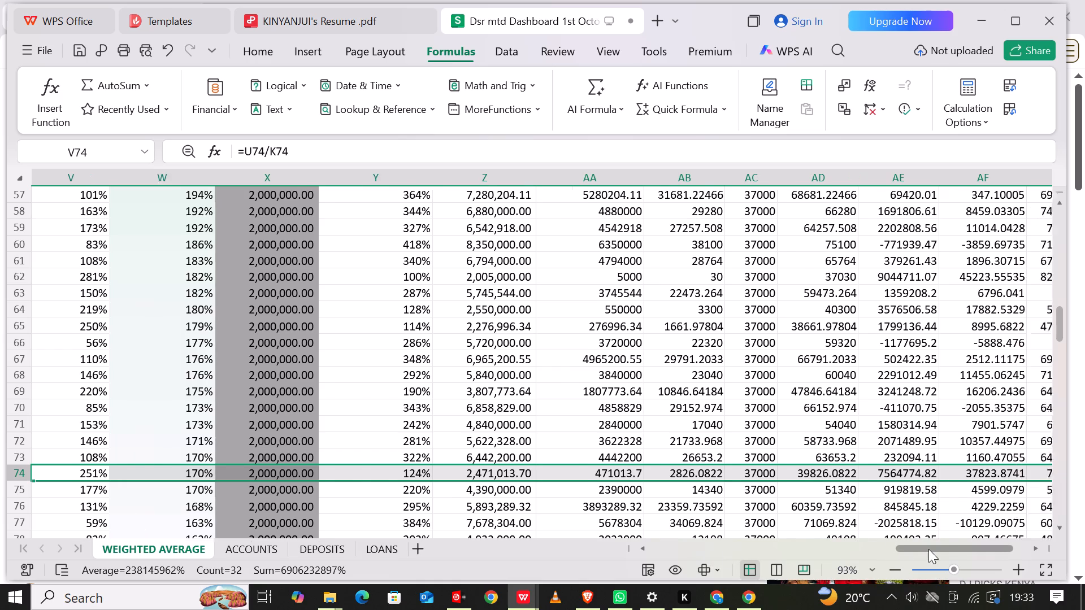
{"action": "left_click_drag", "start_coordinate": [928, 549], "coordinate": [951, 550]}
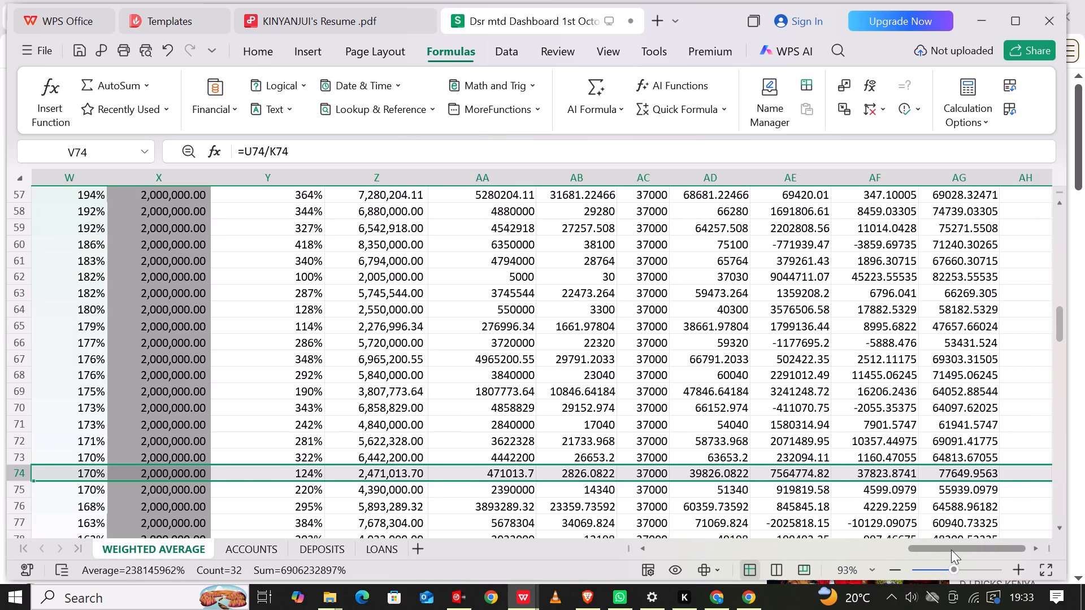
{"action": "left_click_drag", "start_coordinate": [951, 550], "coordinate": [951, 547]}
{"action": "left_click_drag", "start_coordinate": [951, 547], "coordinate": [951, 547]}
{"action": "left_click_drag", "start_coordinate": [951, 547], "coordinate": [945, 547]}
{"action": "left_click_drag", "start_coordinate": [945, 547], "coordinate": [745, 552]}
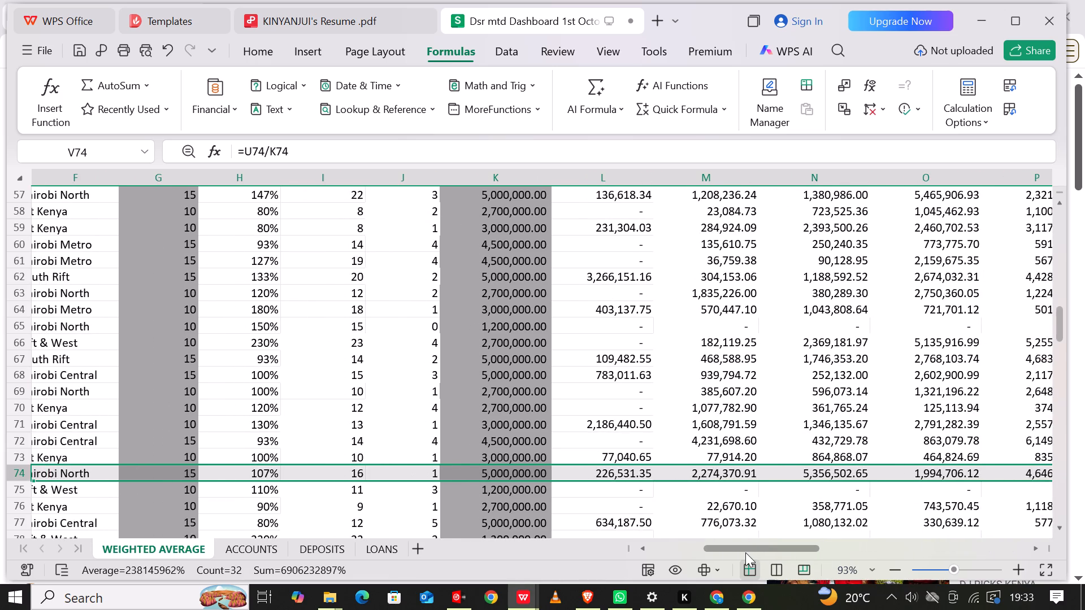
{"action": "left_click_drag", "start_coordinate": [745, 552], "coordinate": [1084, 539]}
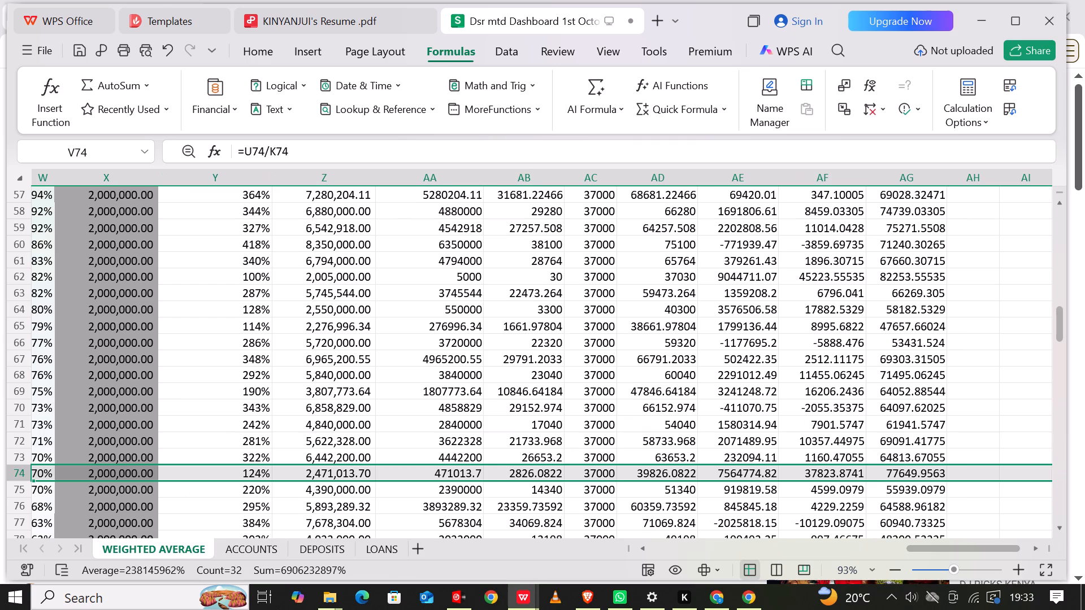
Return to the first staff row, select the empty cell AH8, and review the combined totals in column AG.
{"action": "left_click", "coordinate": [1057, 335]}
{"action": "left_click_drag", "start_coordinate": [1057, 335], "coordinate": [1018, 164]}
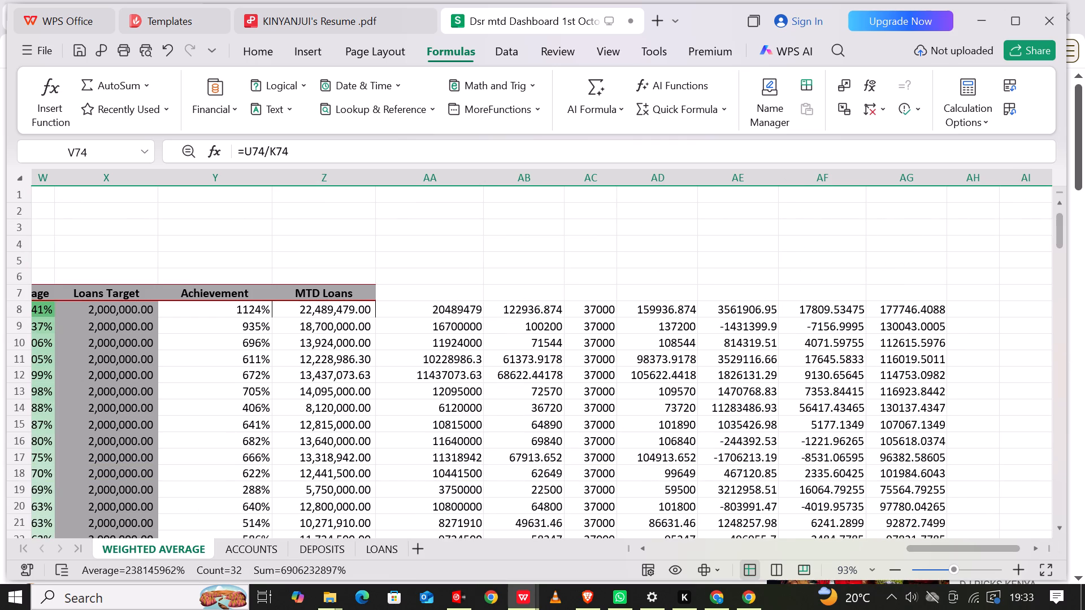
{"action": "left_click", "coordinate": [967, 308]}
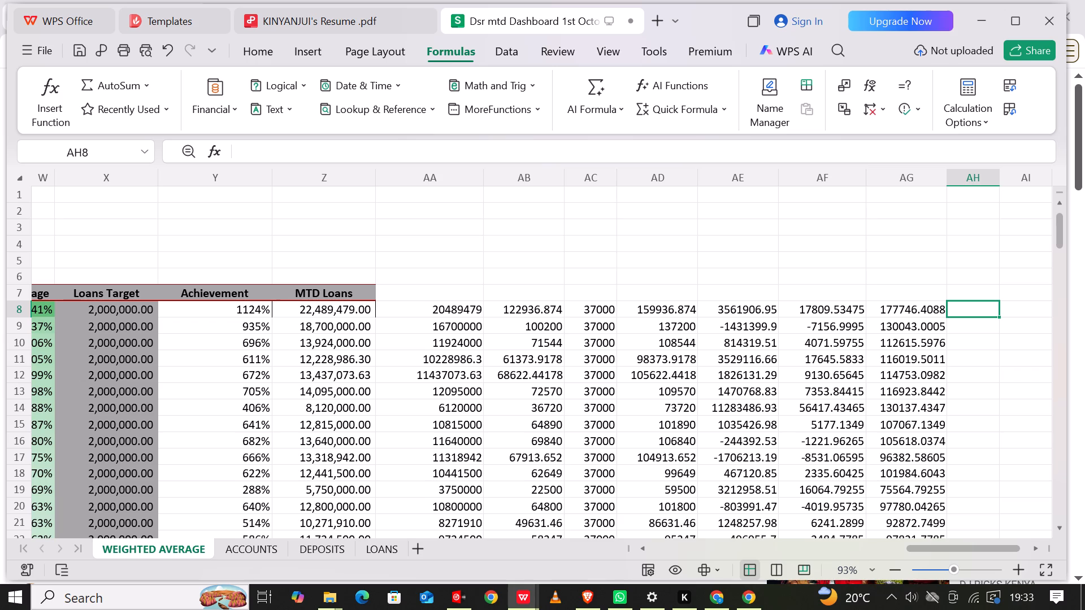
{"action": "scroll", "coordinate": [826, 442], "scroll_direction": "down", "scroll_amount": 2}
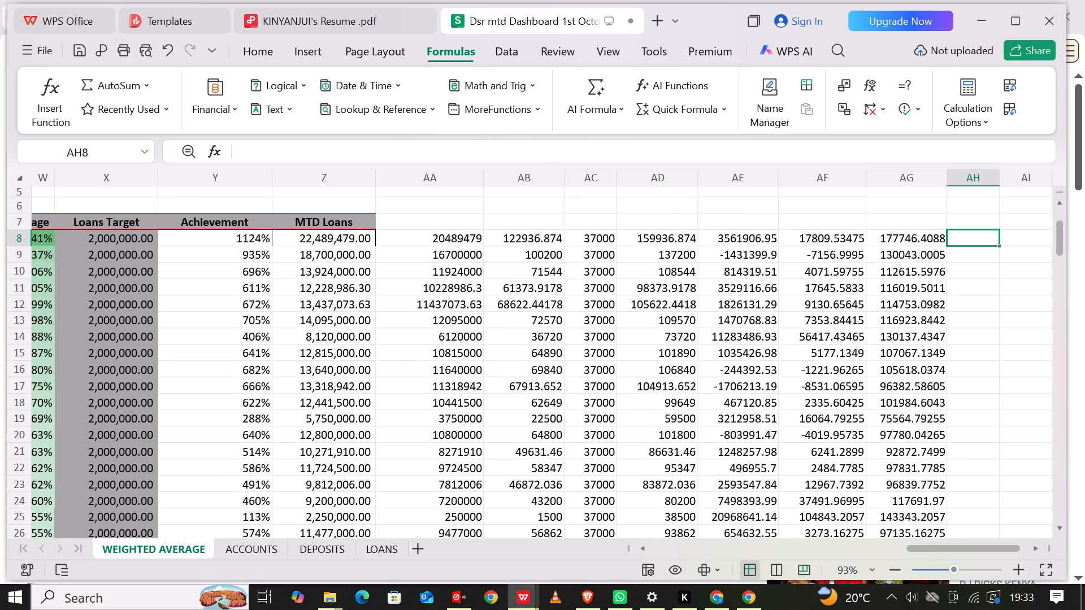
{"action": "scroll", "coordinate": [826, 442], "scroll_direction": "down", "scroll_amount": 3}
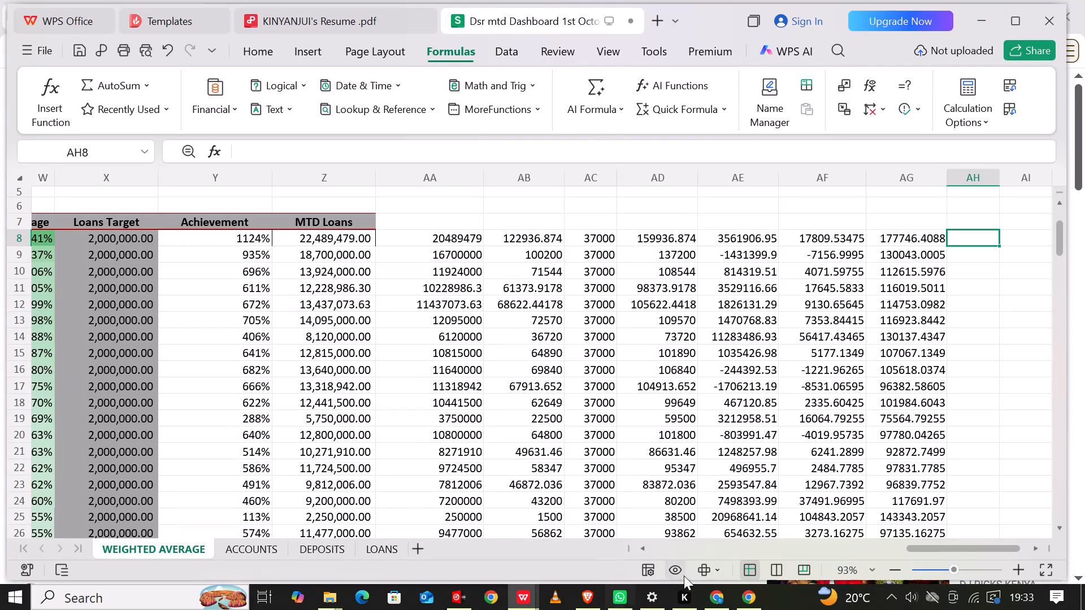
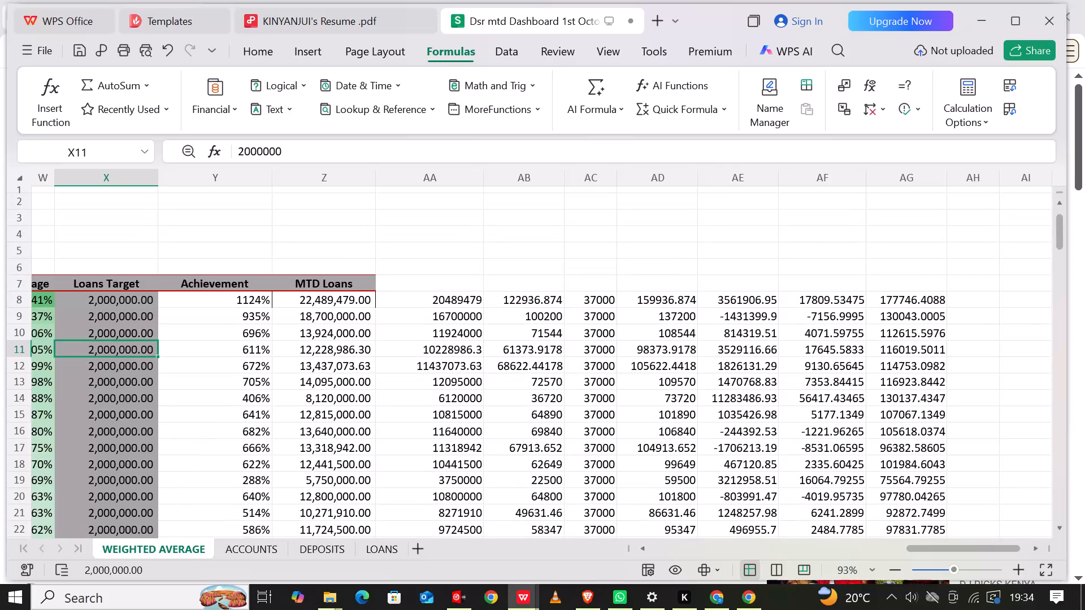
Label the loans difference and its multiple by entering the headers "excess" in AA7 and "commissions" in AB7.
{"action": "left_click", "coordinate": [405, 285]}
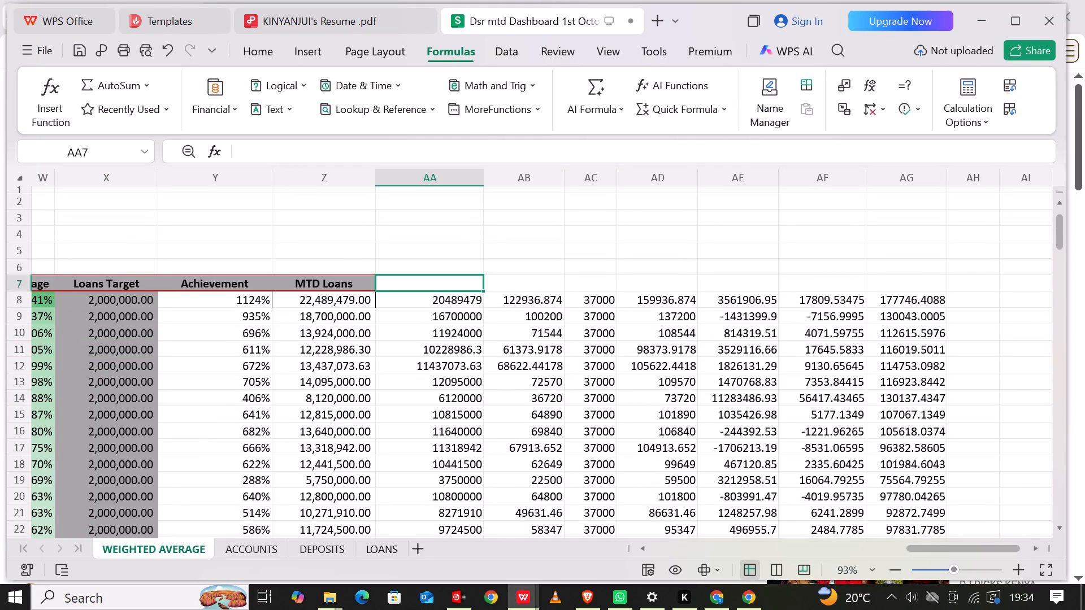
{"action": "type", "text": "comm"}
{"action": "key", "text": "BackSpace"}
{"action": "key", "text": "BackSpace"}
{"action": "key", "text": "BackSpace"}
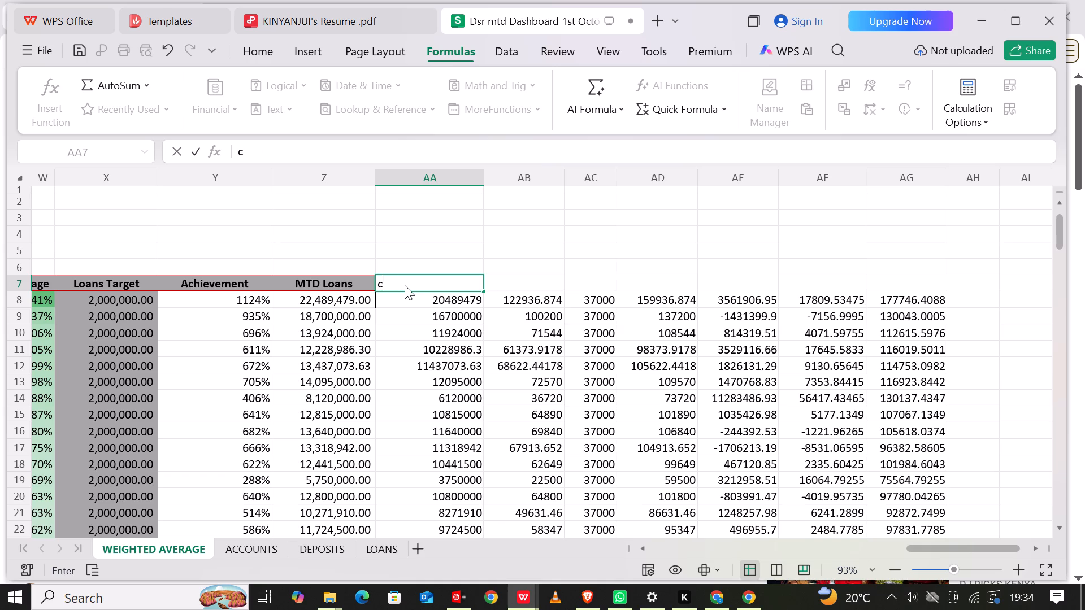
{"action": "key", "text": "BackSpace"}
{"action": "type", "text": "excess"}
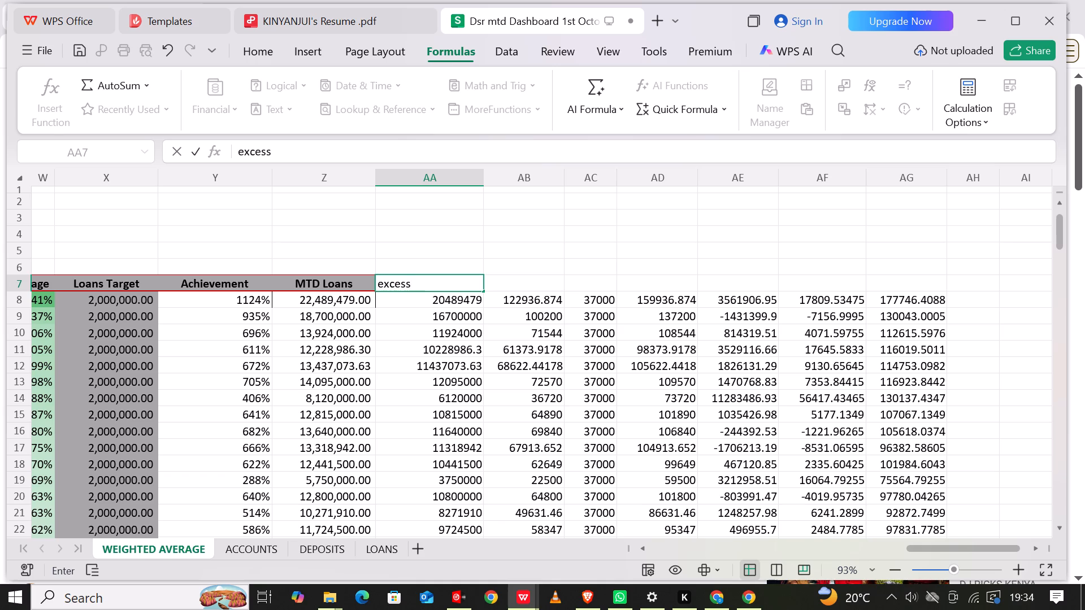
{"action": "left_click", "coordinate": [526, 286]}
{"action": "type", "text": "commissiond"}
{"action": "key", "text": "BackSpace"}
{"action": "key", "text": "s"}
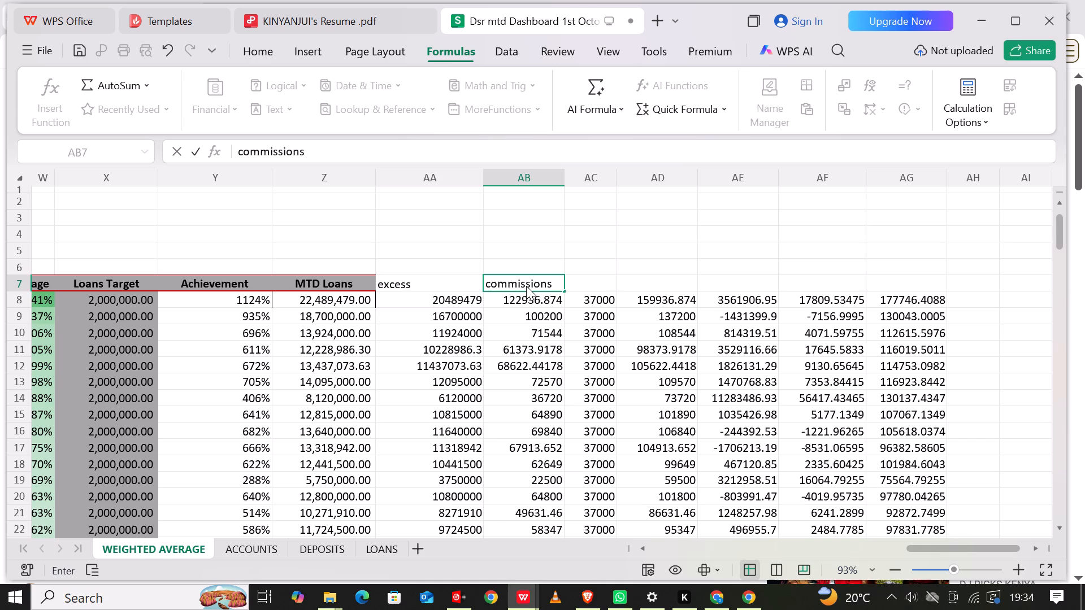
Enter the header "basic salary" in AC7 above the 37000 column and "total earnings" in AD7.
{"action": "left_click", "coordinate": [596, 285]}
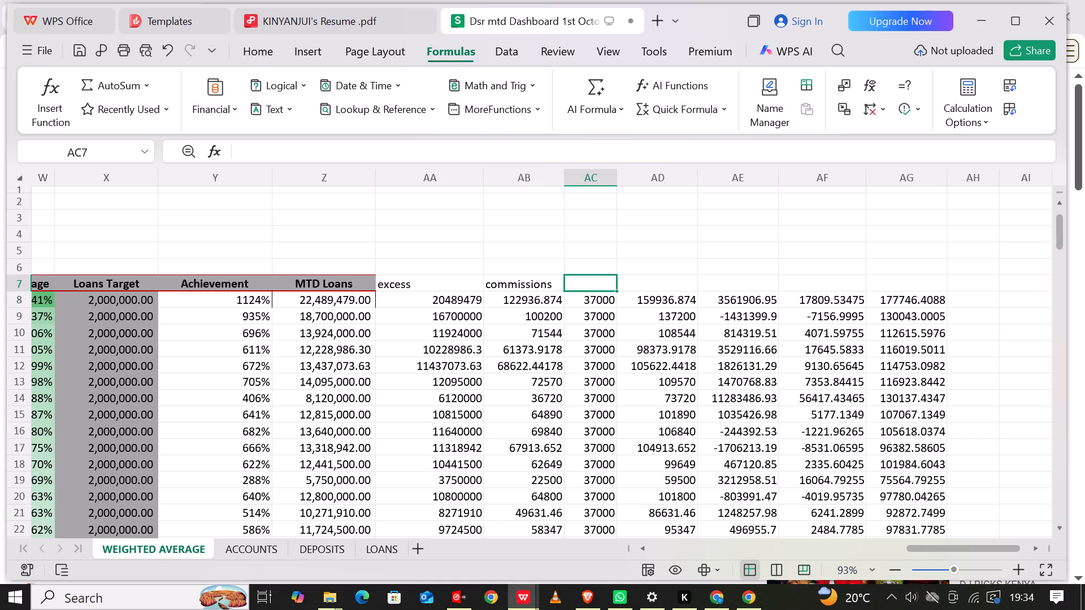
{"action": "type", "text": "basic salary"}
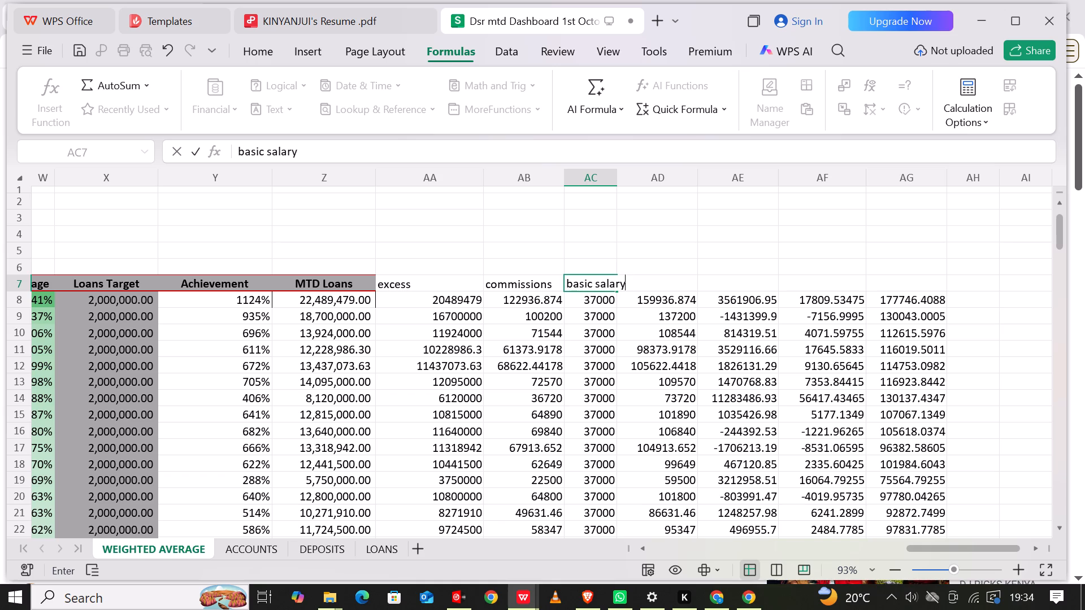
{"action": "left_click", "coordinate": [653, 284]}
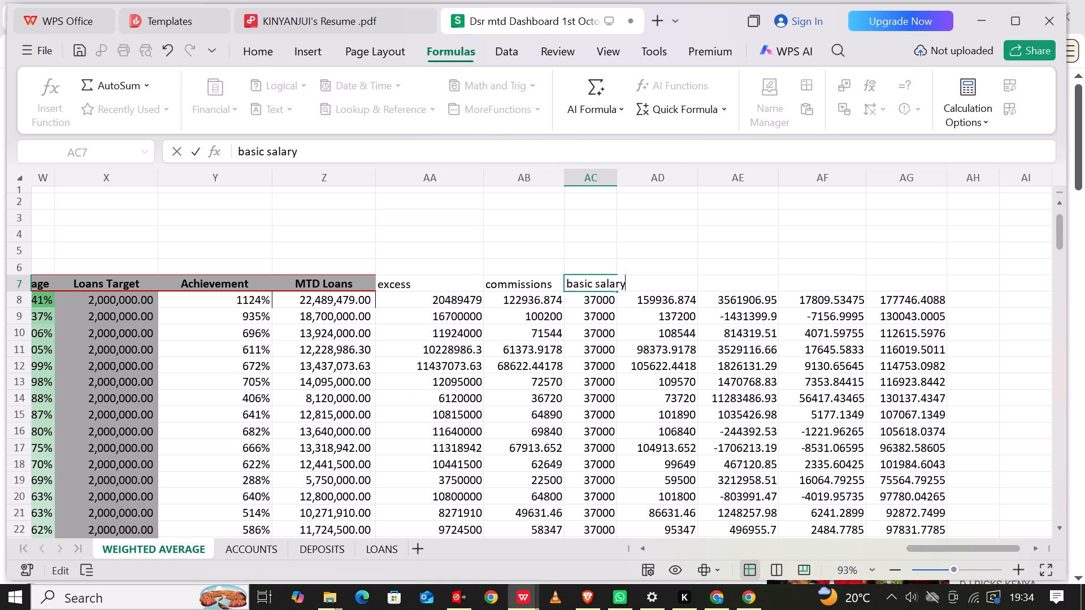
{"action": "left_click", "coordinate": [682, 280]}
{"action": "left_click", "coordinate": [644, 284]}
{"action": "left_click", "coordinate": [648, 198]}
{"action": "left_click", "coordinate": [635, 288]}
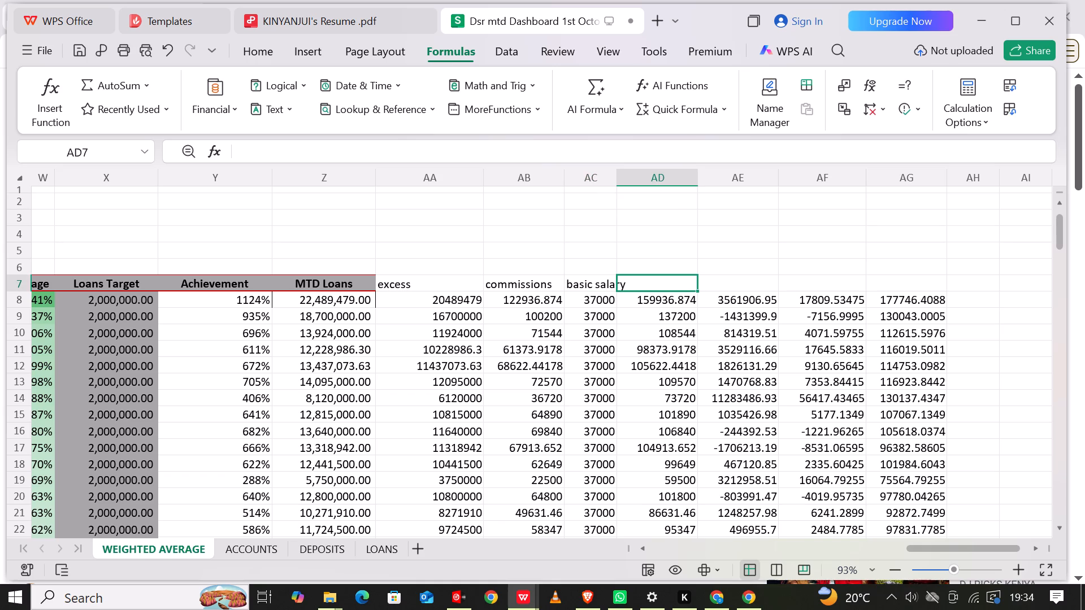
{"action": "type", "text": "total er"}
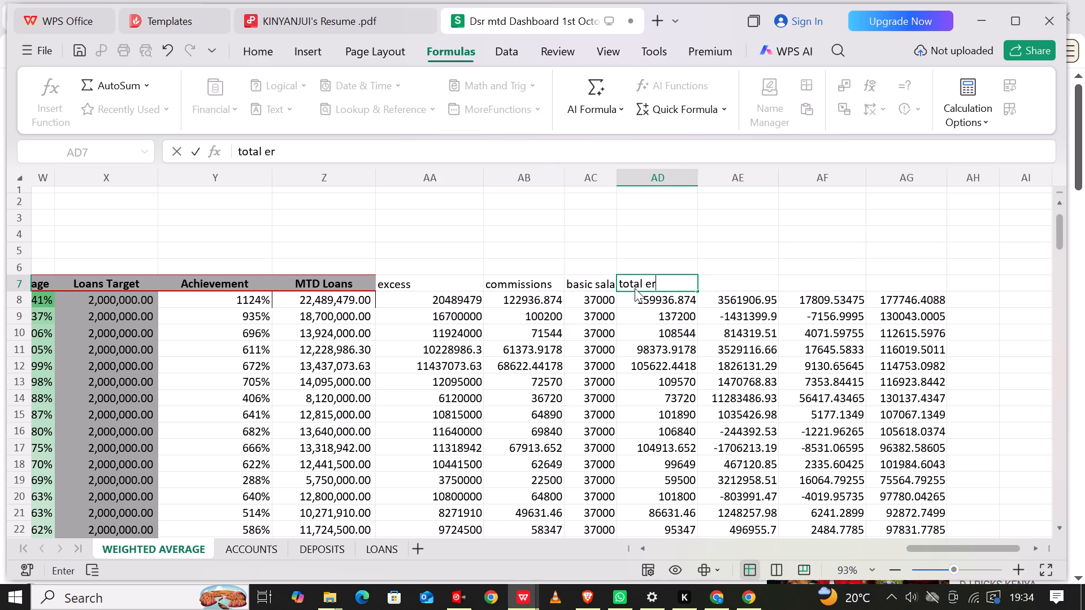
{"action": "key", "text": "BackSpace"}
{"action": "type", "text": "arnings"}
Enter the header "deposit" in AE7 and "comm on depo" in AF7 for the two deposit columns.
{"action": "left_click", "coordinate": [753, 285]}
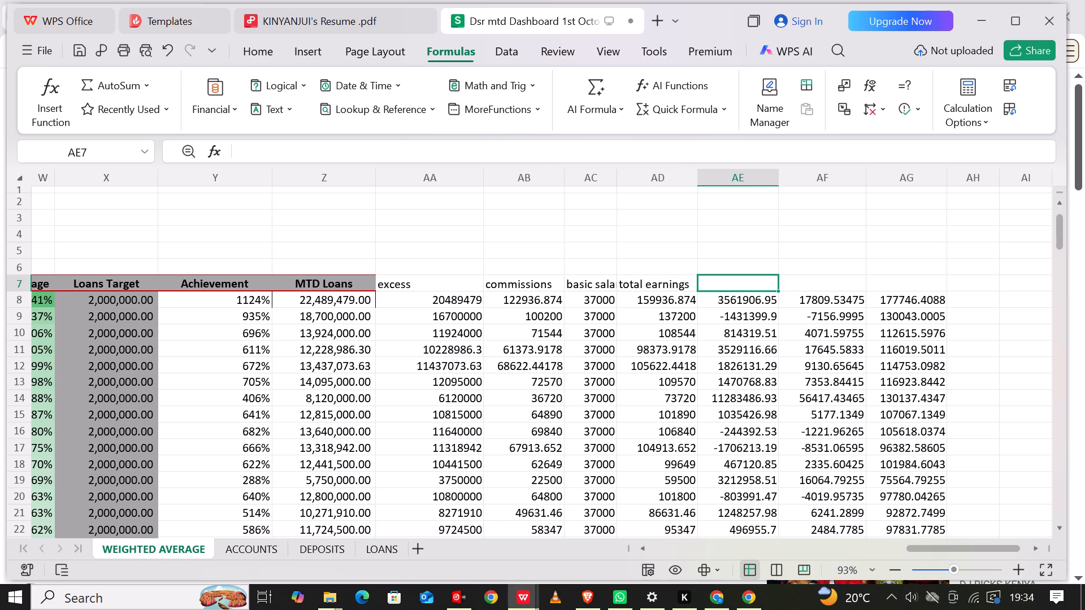
{"action": "type", "text": "deposit"}
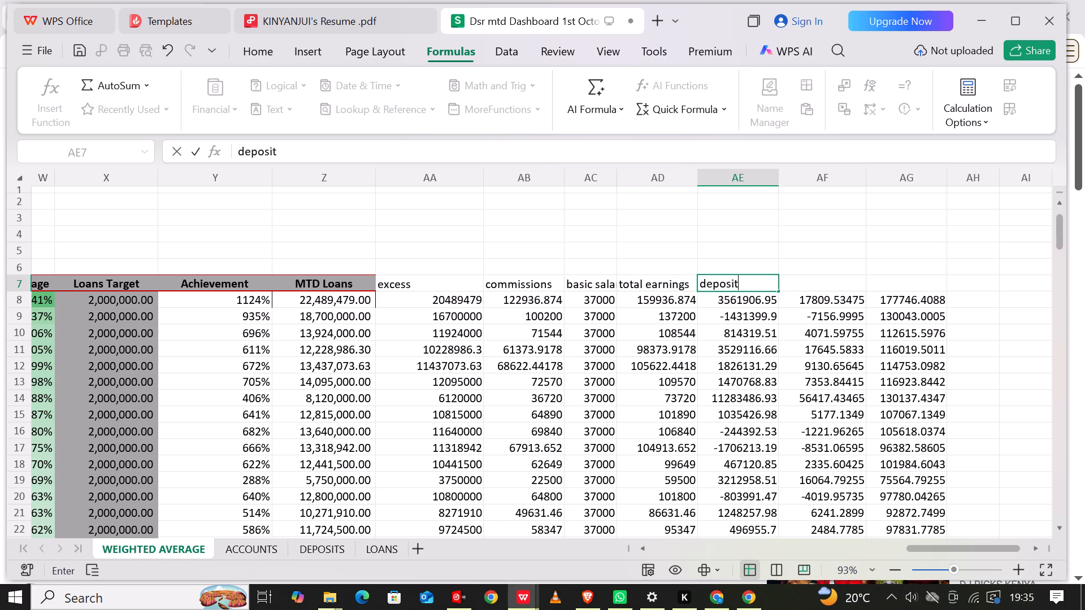
{"action": "left_click", "coordinate": [809, 285]}
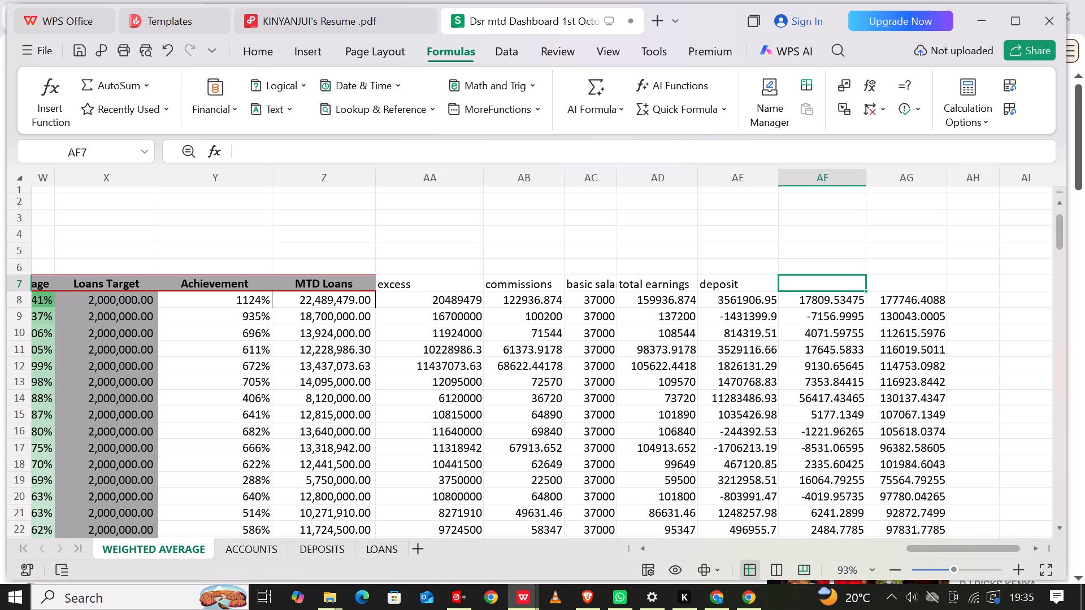
{"action": "type", "text": "comm on depo"}
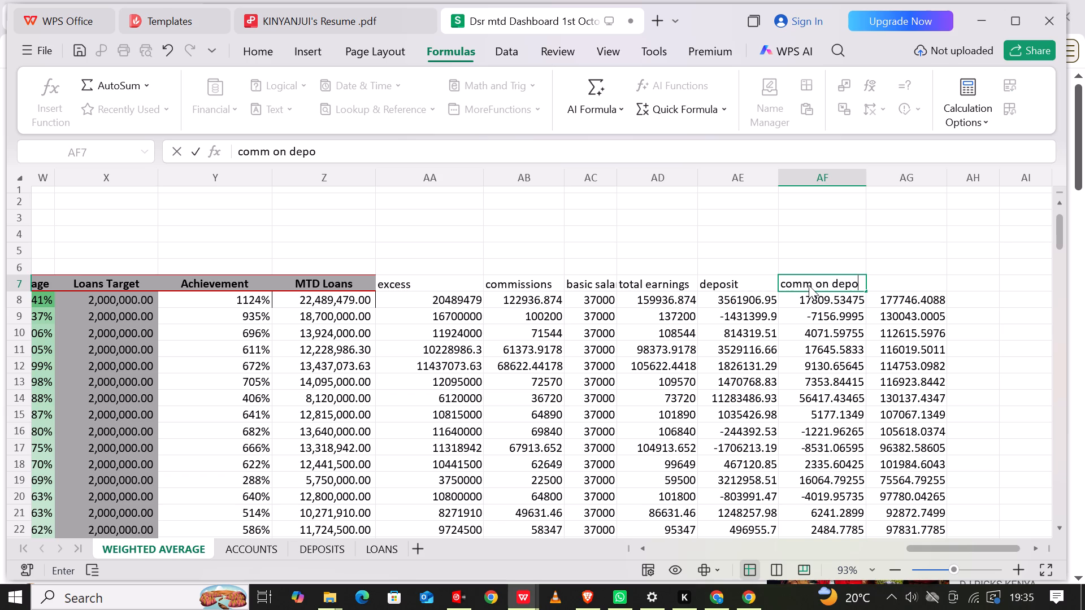
{"action": "left_click", "coordinate": [885, 291]}
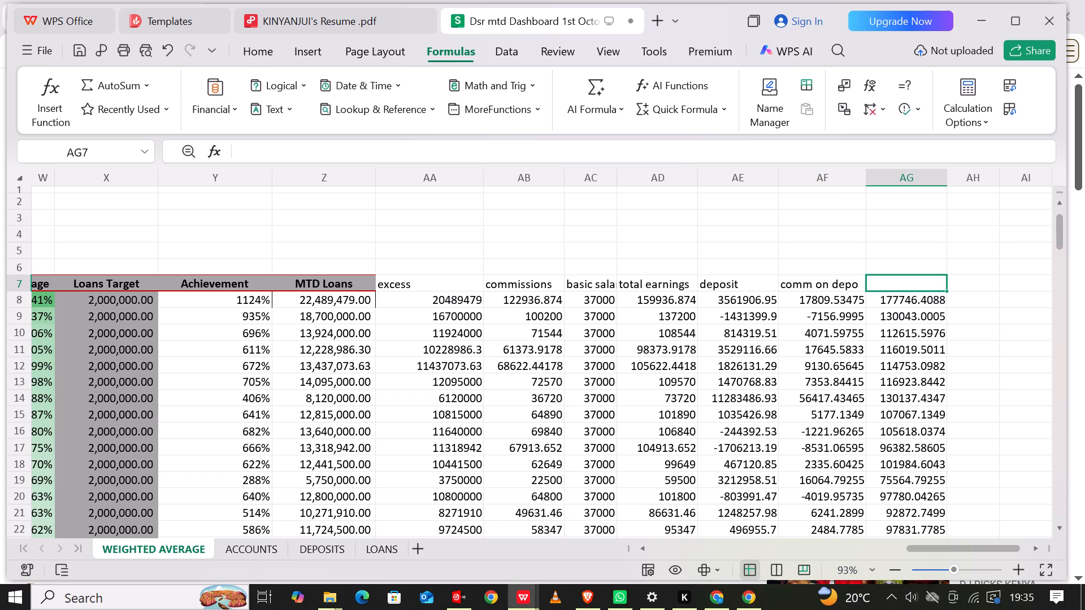
Make the six new column headers in AA7 through AF7, from "excess" to "comm on depo", bold.
{"action": "left_click", "coordinate": [253, 49]}
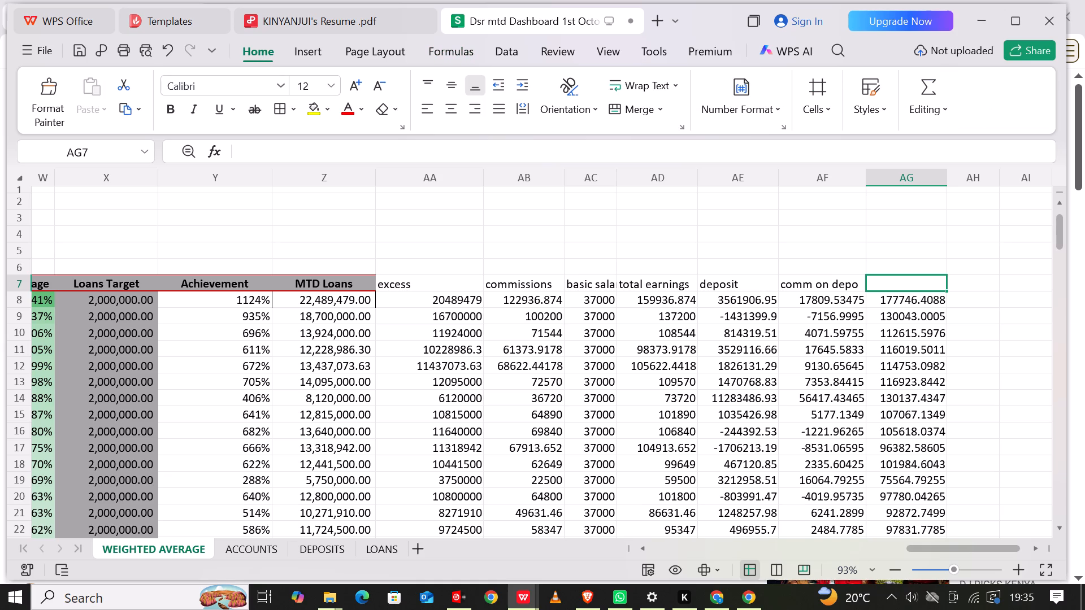
{"action": "left_click", "coordinate": [379, 282]}
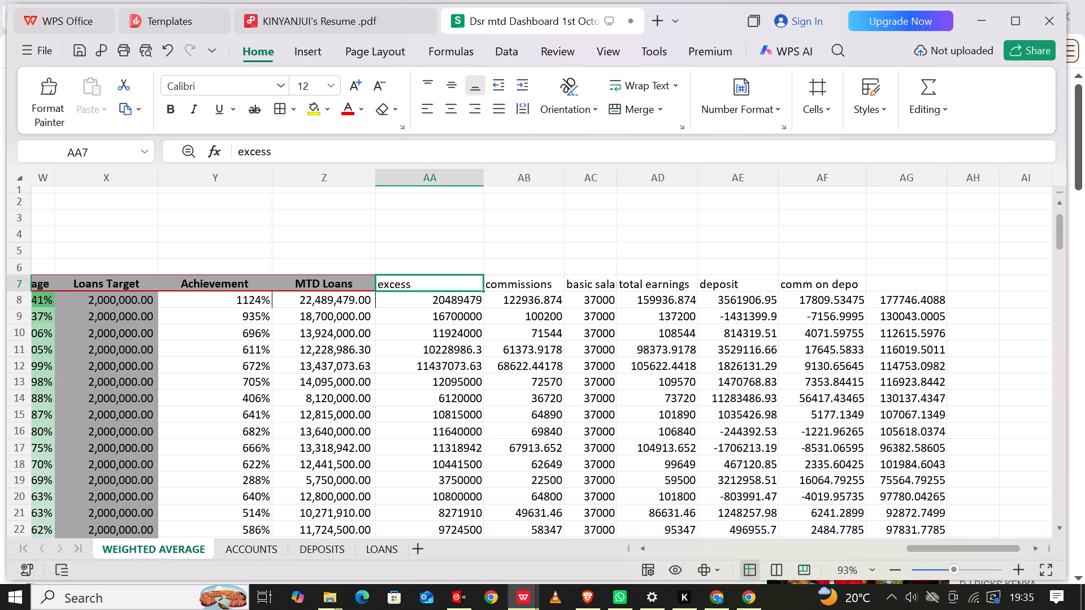
{"action": "left_click", "coordinate": [483, 292]}
{"action": "left_click", "coordinate": [168, 112]}
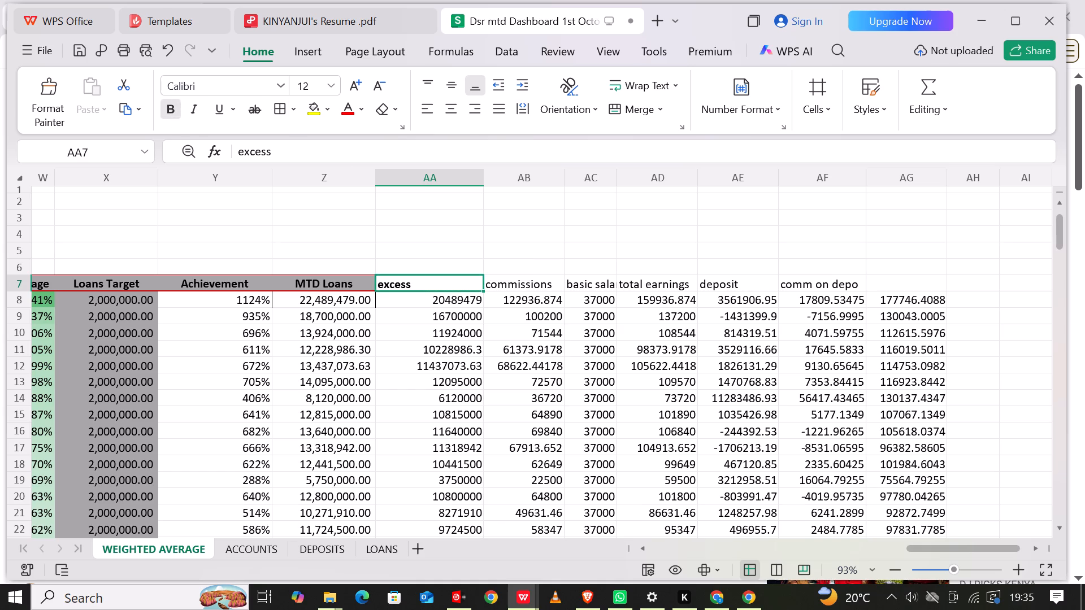
{"action": "left_click", "coordinate": [515, 281]}
{"action": "left_click", "coordinate": [172, 108]}
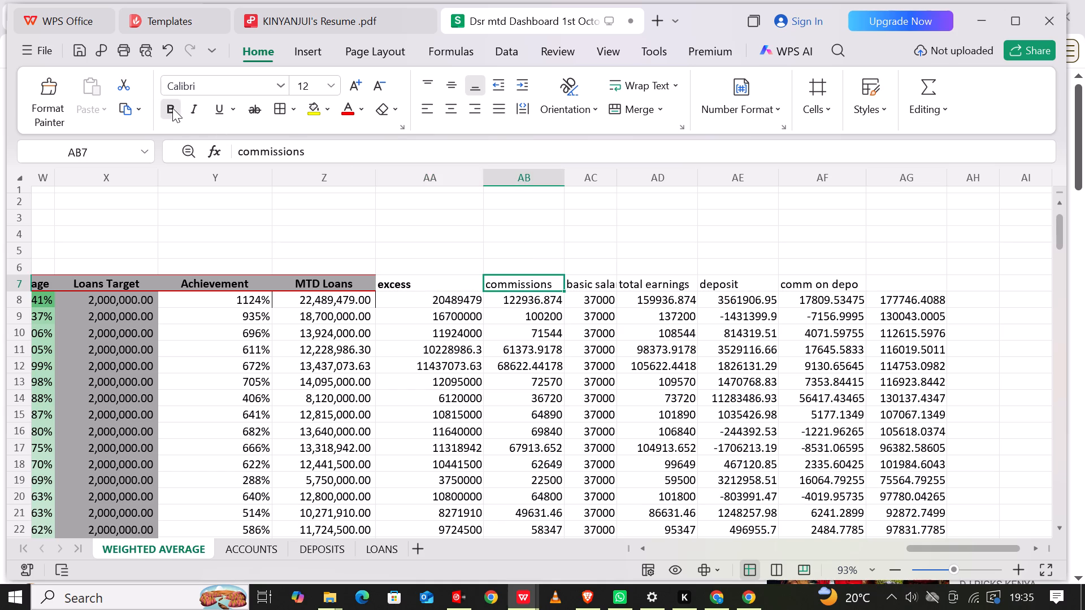
{"action": "left_click", "coordinate": [601, 289]}
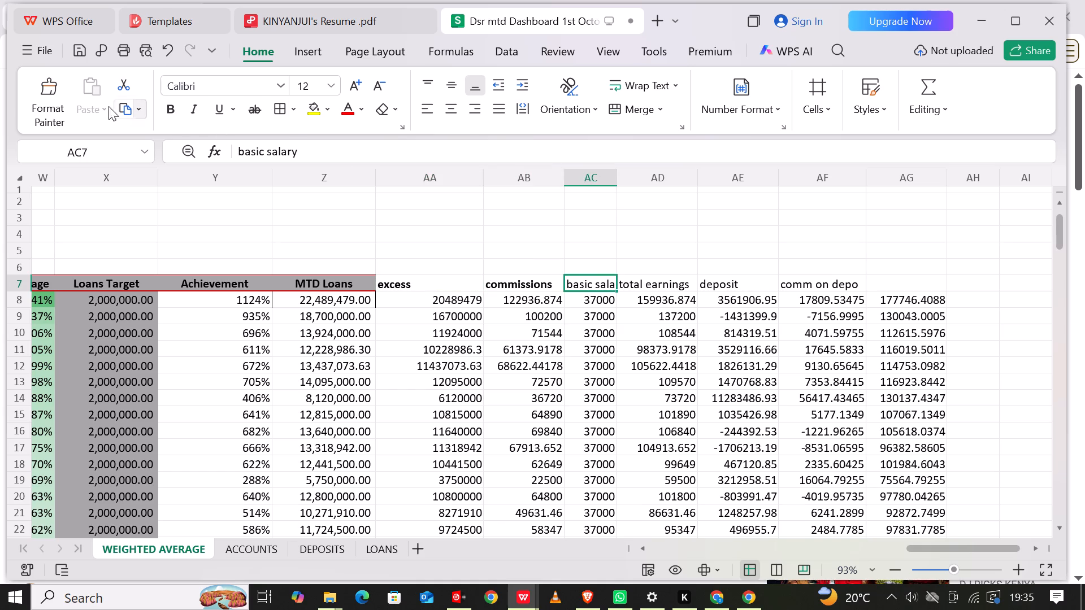
{"action": "left_click", "coordinate": [167, 108]}
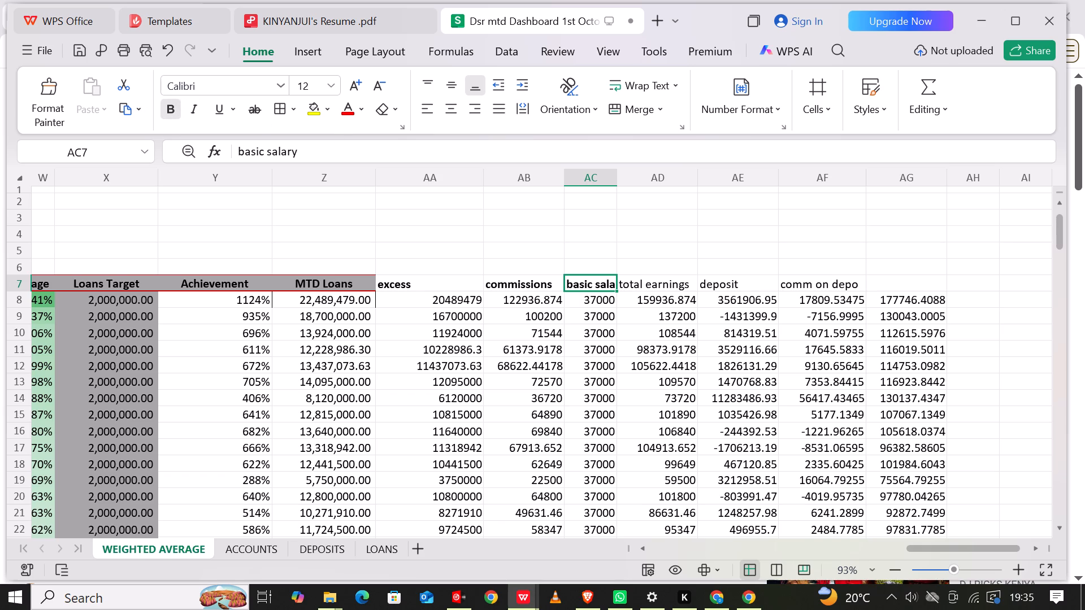
{"action": "left_click", "coordinate": [636, 287]}
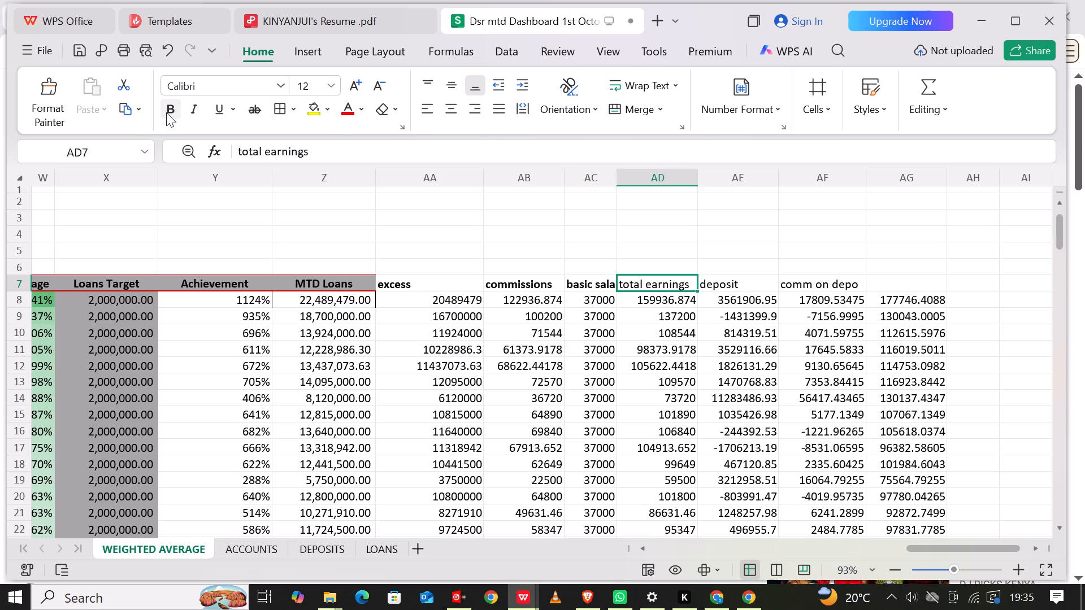
{"action": "left_click", "coordinate": [166, 112]}
{"action": "left_click", "coordinate": [727, 283]}
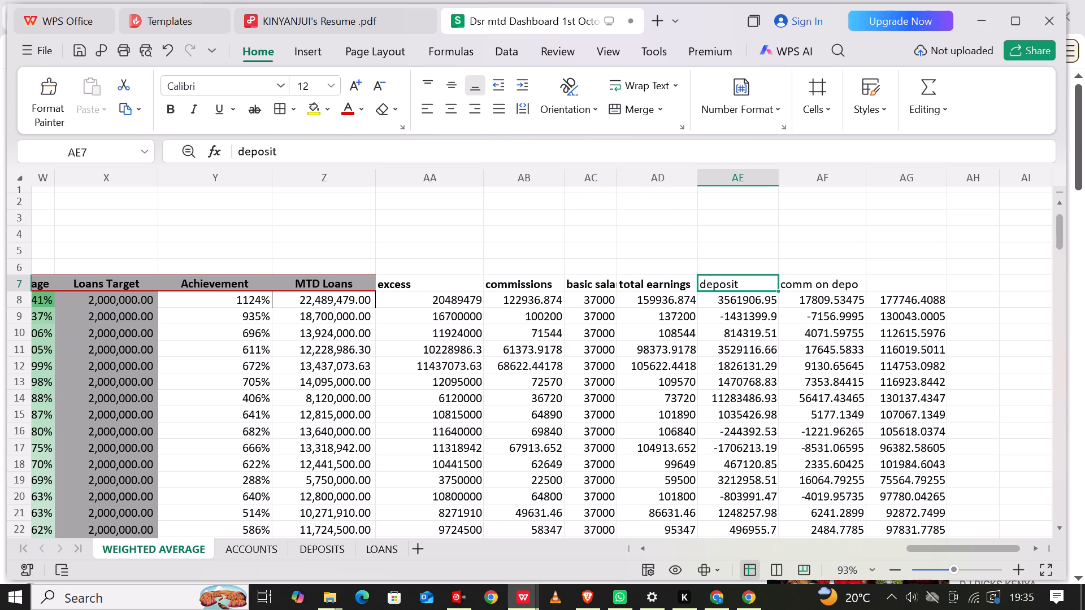
{"action": "left_click", "coordinate": [171, 115]}
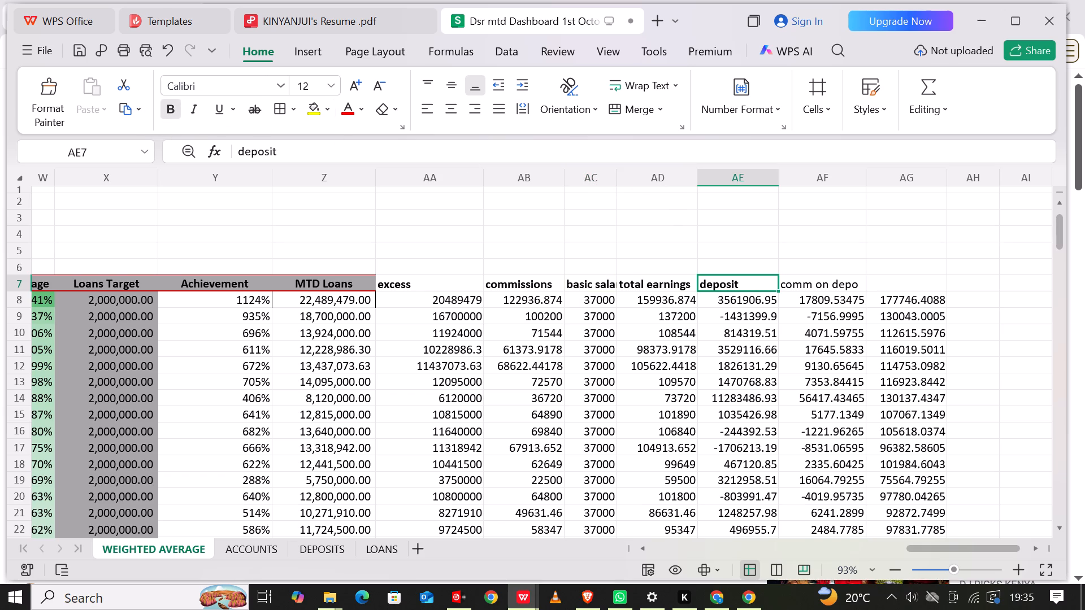
{"action": "left_click", "coordinate": [845, 281]}
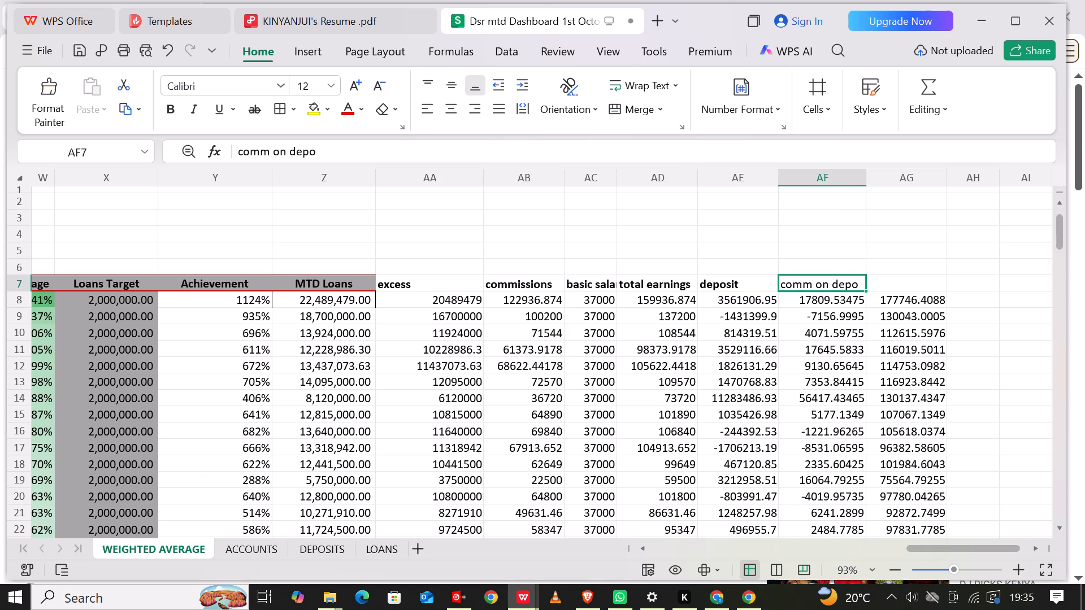
{"action": "left_click", "coordinate": [172, 110]}
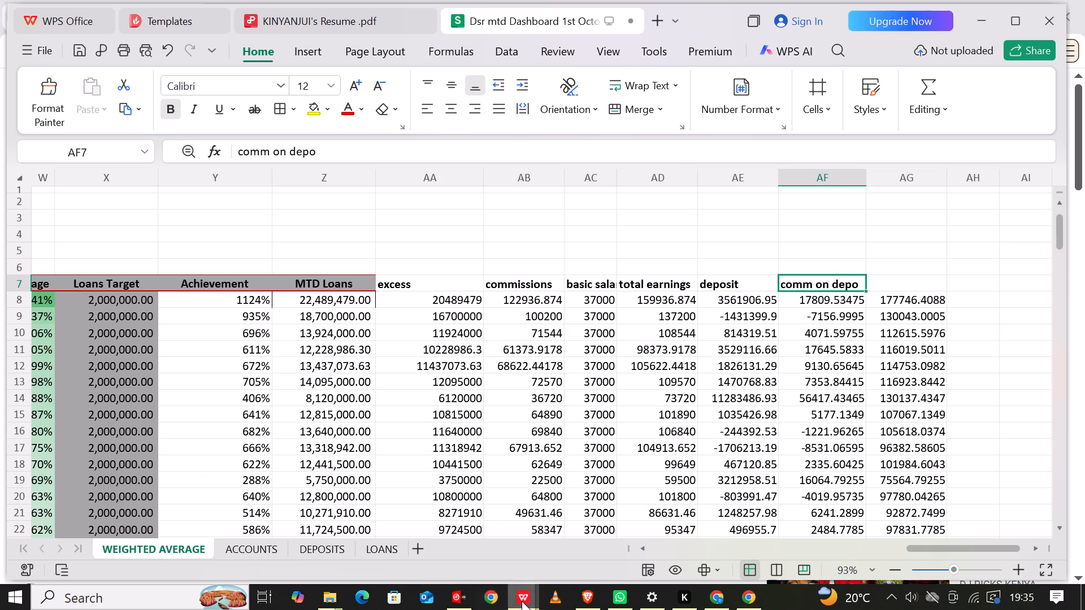
Switch to the Brave browser and look through the description and comments of the playing YouTube dancehall video.
{"action": "left_click", "coordinate": [572, 605]}
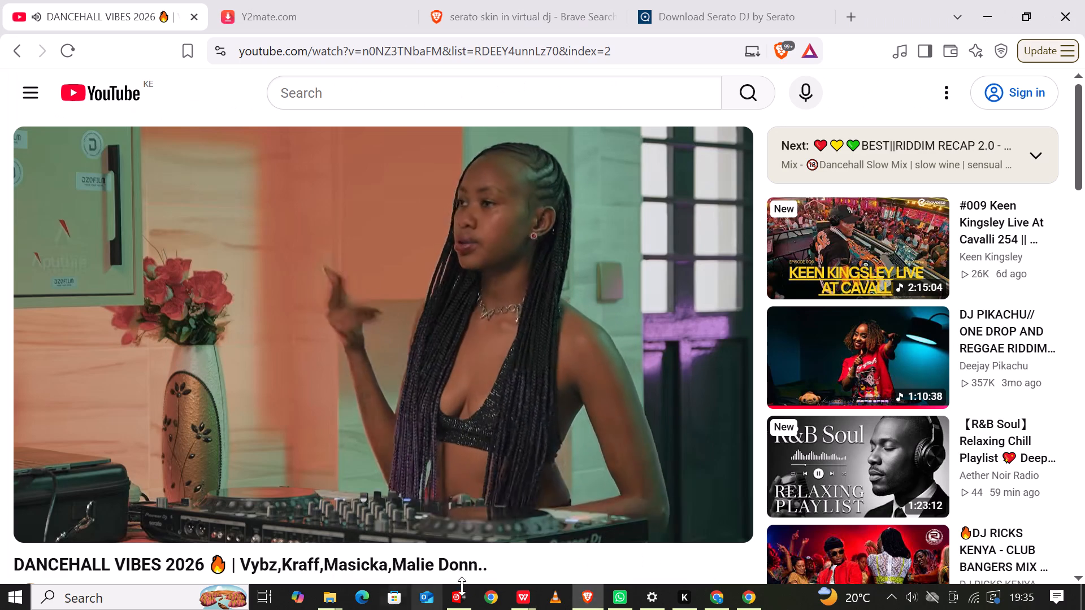
{"action": "left_click", "coordinate": [502, 585]}
{"action": "scroll", "coordinate": [543, 545], "scroll_direction": "down", "scroll_amount": 1}
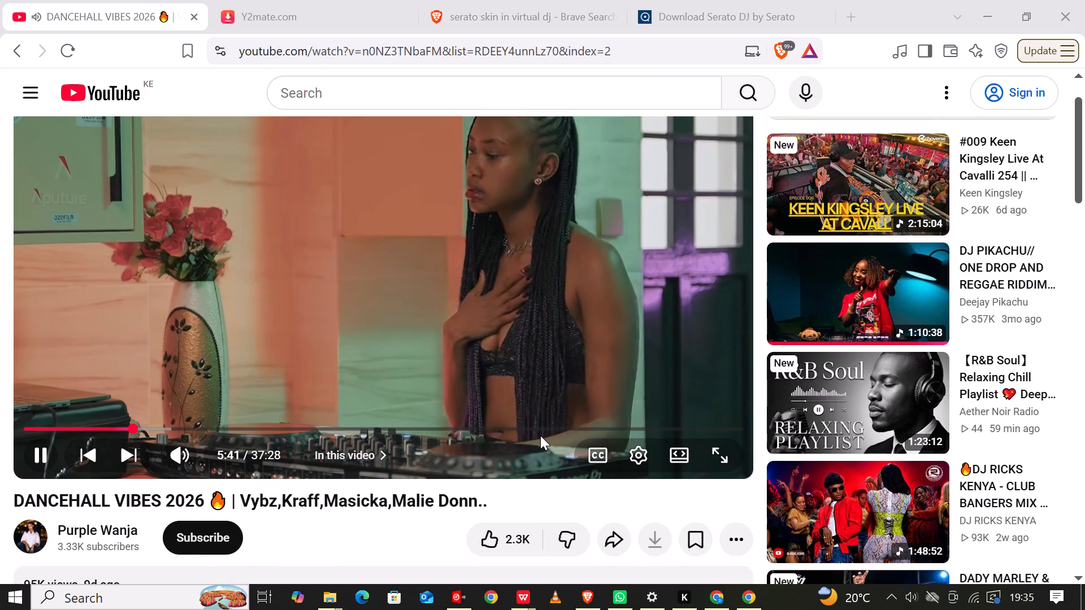
{"action": "scroll", "coordinate": [474, 416], "scroll_direction": "down", "scroll_amount": 2}
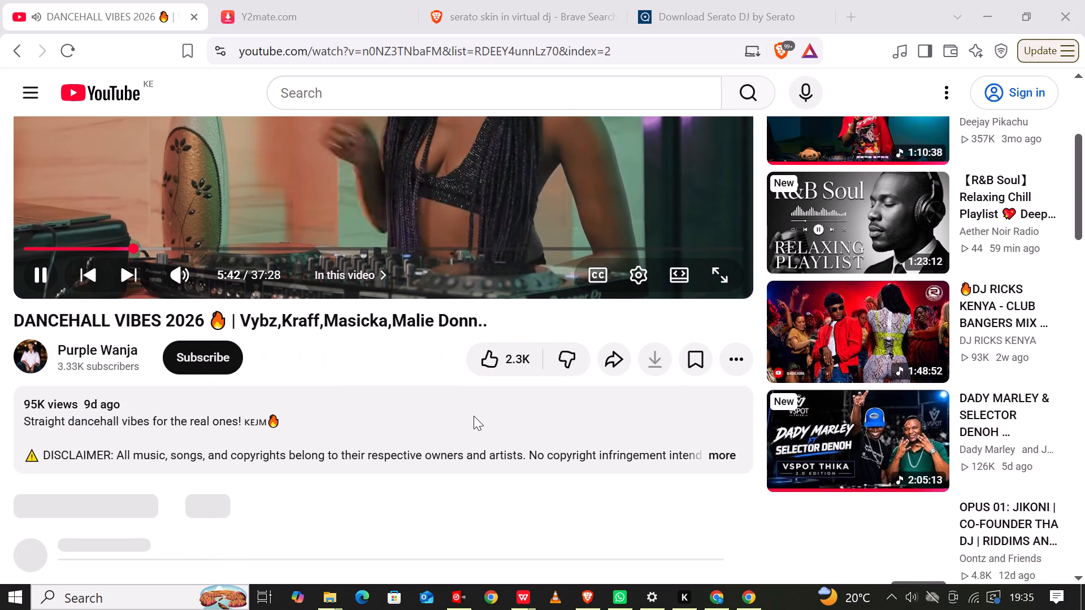
{"action": "scroll", "coordinate": [474, 416], "scroll_direction": "down", "scroll_amount": 3}
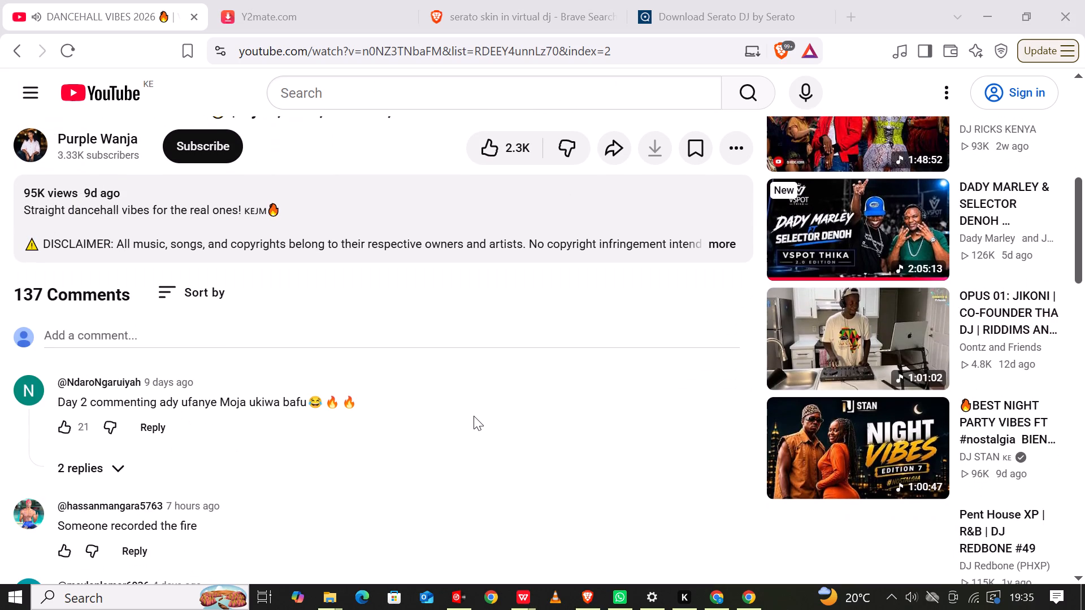
{"action": "scroll", "coordinate": [474, 416], "scroll_direction": "down", "scroll_amount": 3}
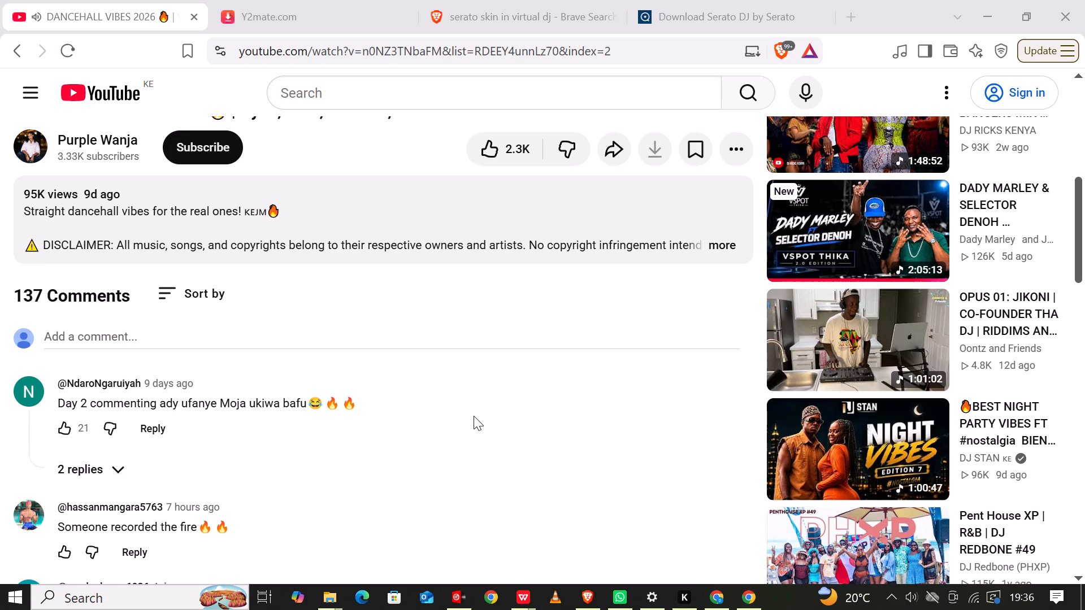
{"action": "scroll", "coordinate": [474, 416], "scroll_direction": "down", "scroll_amount": 2}
{"action": "scroll", "coordinate": [474, 416], "scroll_direction": "up", "scroll_amount": 3}
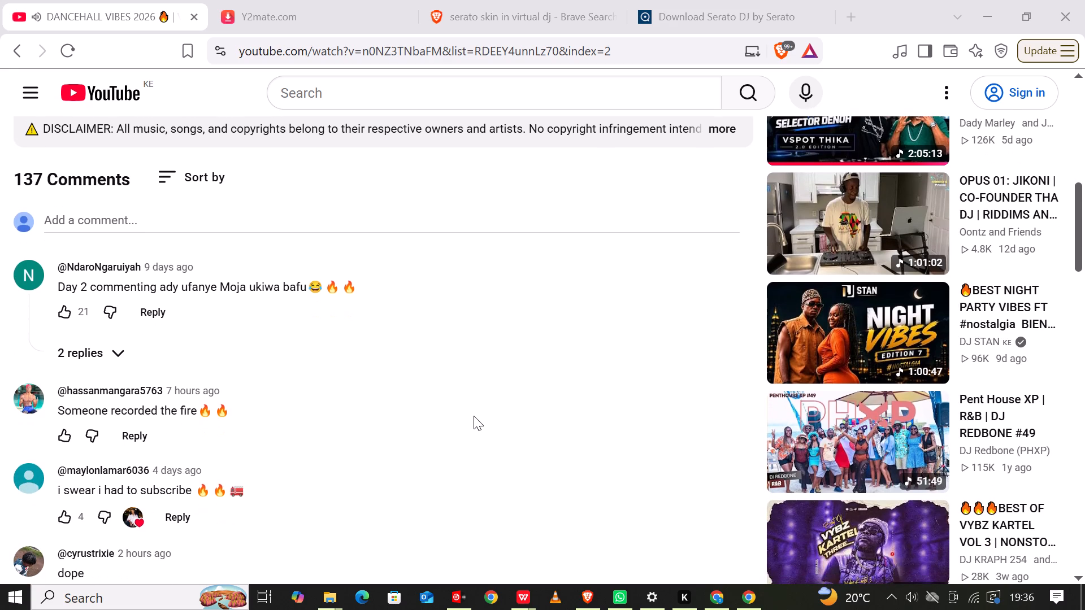
{"action": "scroll", "coordinate": [474, 416], "scroll_direction": "up", "scroll_amount": 1}
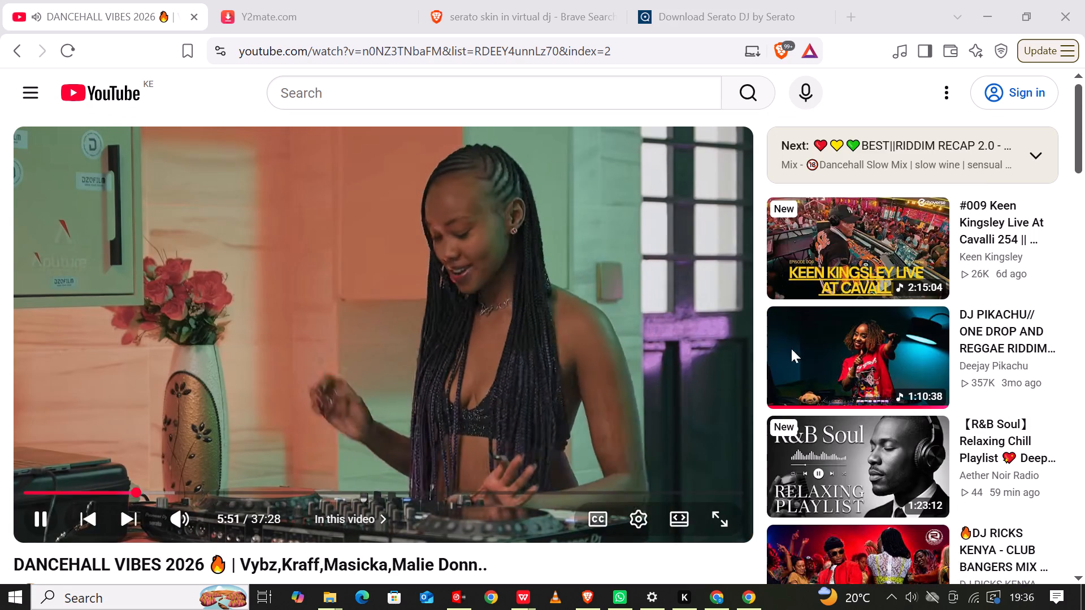
Play the suggested YouTube video "#009 Keen Kingsley Live At Cavalli 254".
{"action": "double_click", "coordinate": [842, 265]}
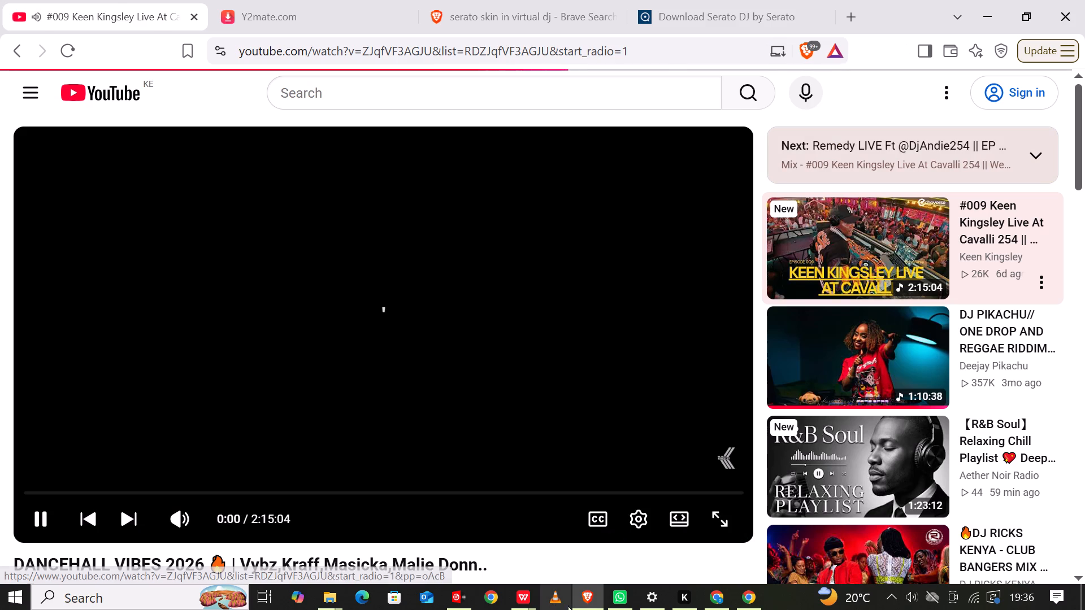
Switch back to the WPS Office workbook and enter the header "total earnings" in AG7, in bold.
{"action": "left_click", "coordinate": [593, 606]}
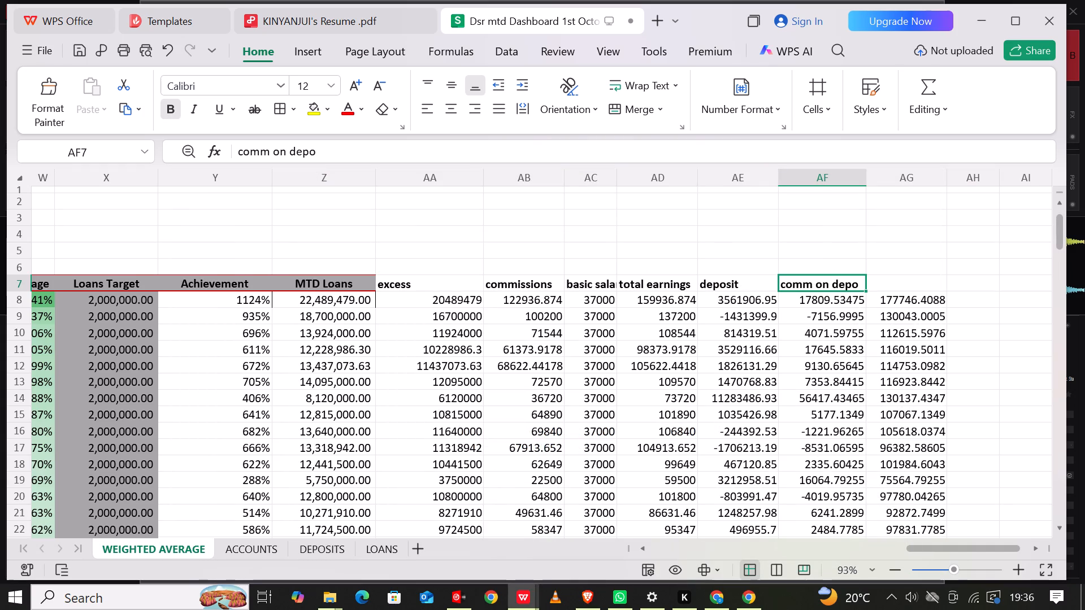
{"action": "left_click", "coordinate": [898, 289]}
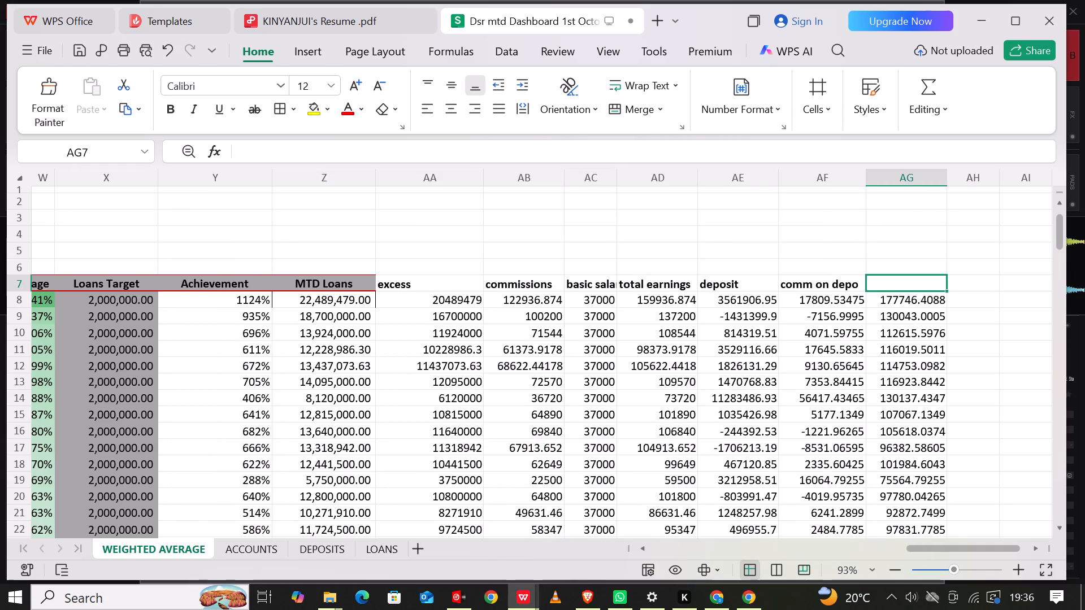
{"action": "type", "text": "total earn"}
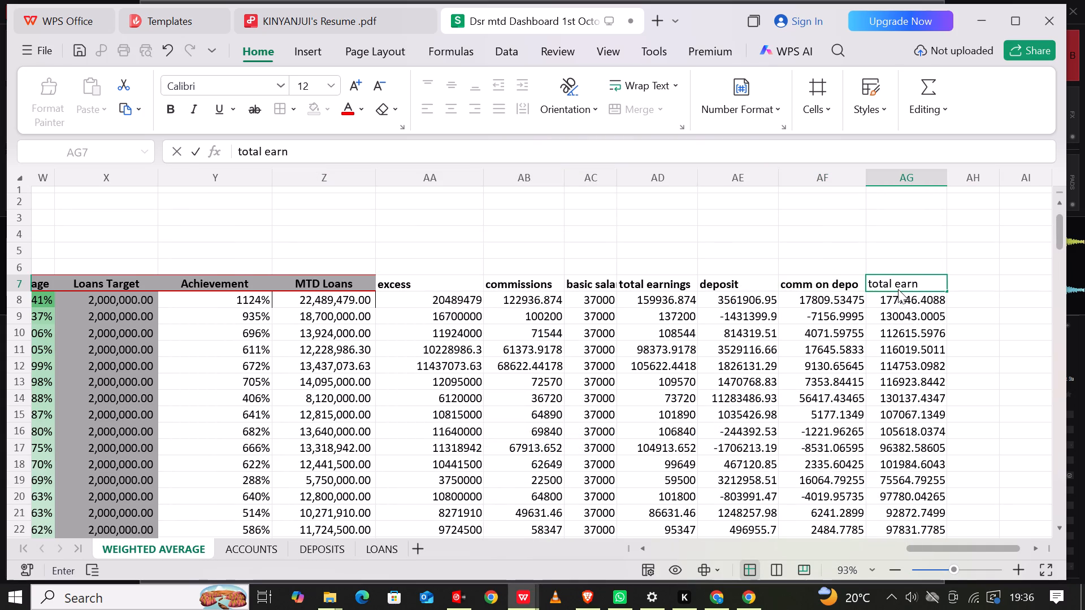
{"action": "type", "text": "ings"}
{"action": "key", "text": "Return"}
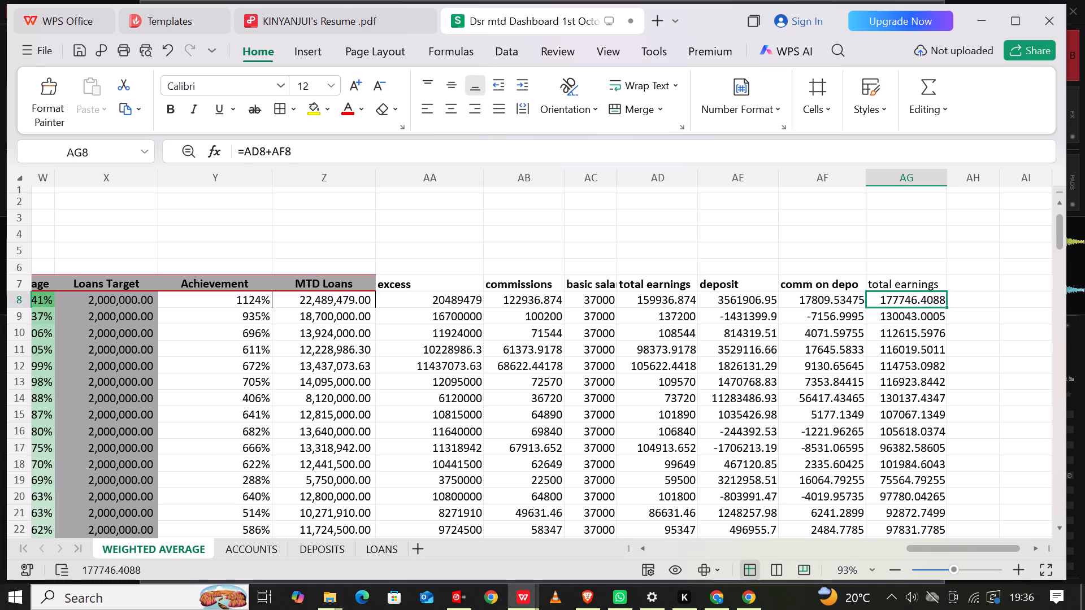
{"action": "left_click", "coordinate": [897, 286]}
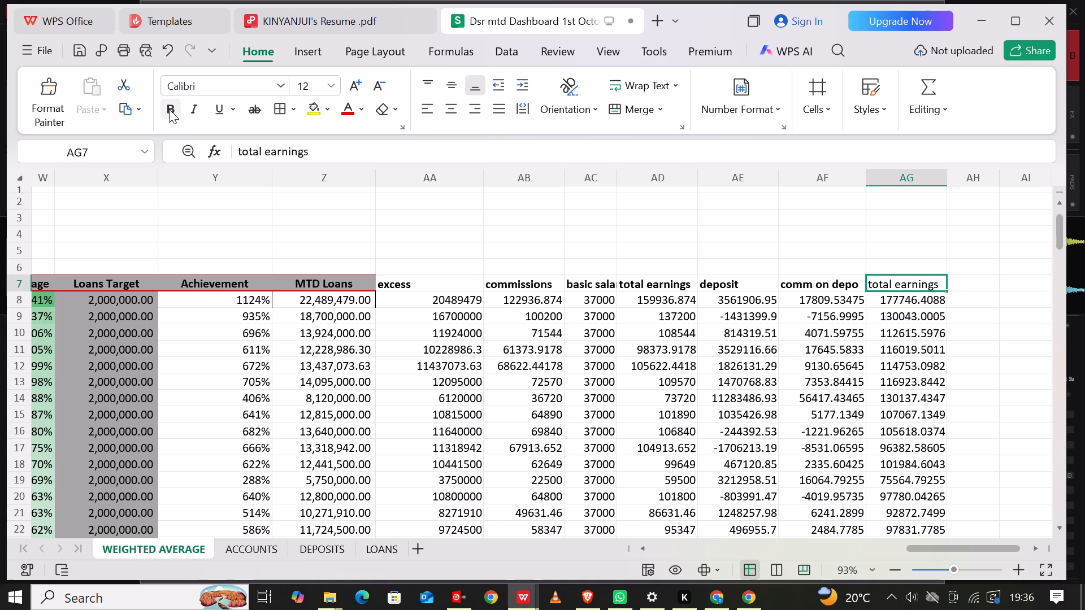
{"action": "left_click", "coordinate": [169, 109]}
{"action": "left_click", "coordinate": [696, 249]}
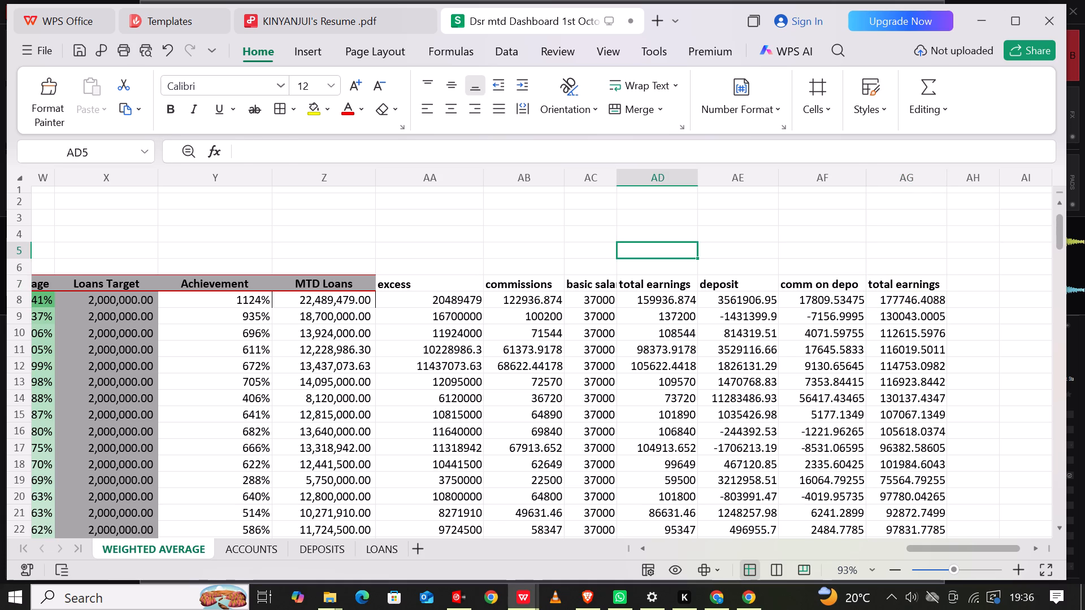
Look through the rows of the WEIGHTED AVERAGE sheet to review the loan, commission, deposit and total earnings columns.
{"action": "scroll", "coordinate": [746, 356], "scroll_direction": "down", "scroll_amount": 7}
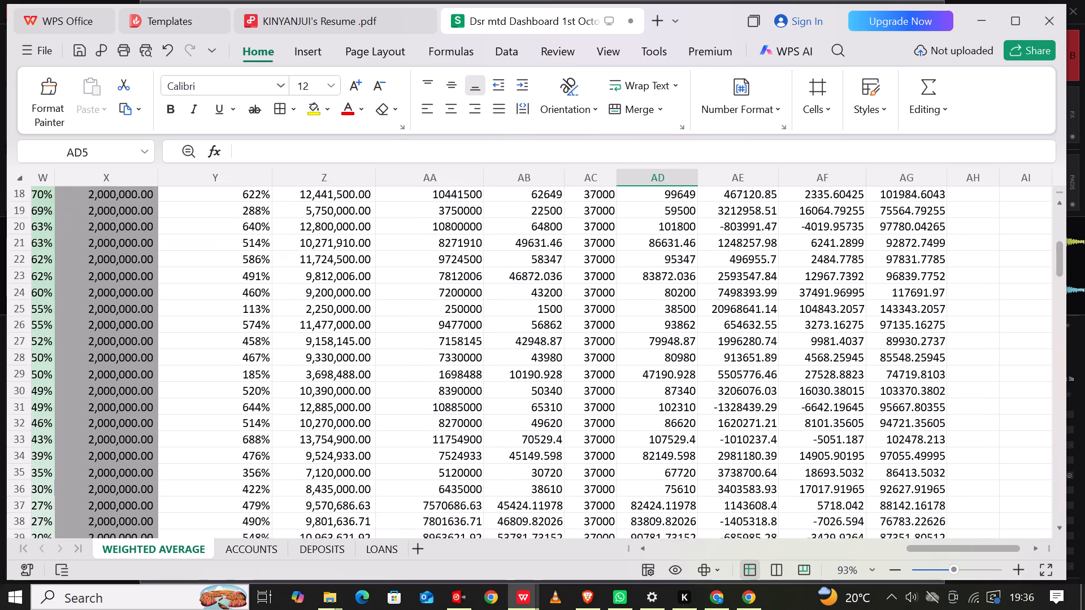
{"action": "scroll", "coordinate": [746, 356], "scroll_direction": "down", "scroll_amount": 11}
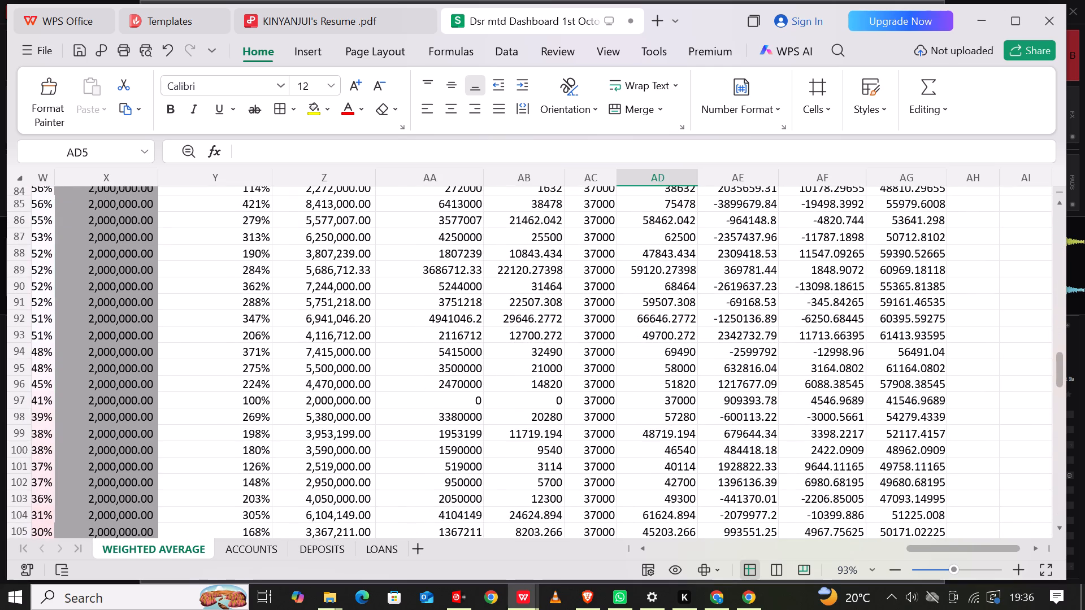
{"action": "scroll", "coordinate": [746, 356], "scroll_direction": "up", "scroll_amount": 8}
{"action": "scroll", "coordinate": [746, 356], "scroll_direction": "right", "scroll_amount": 3}
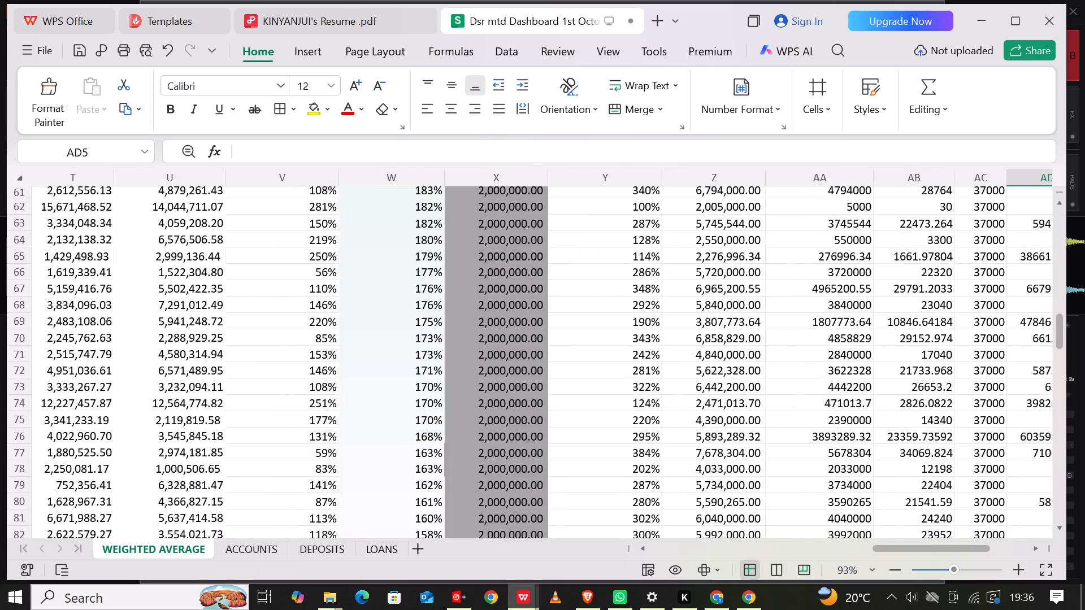
{"action": "scroll", "coordinate": [746, 356], "scroll_direction": "right", "scroll_amount": 2}
{"action": "scroll", "coordinate": [746, 356], "scroll_direction": "left", "scroll_amount": 2}
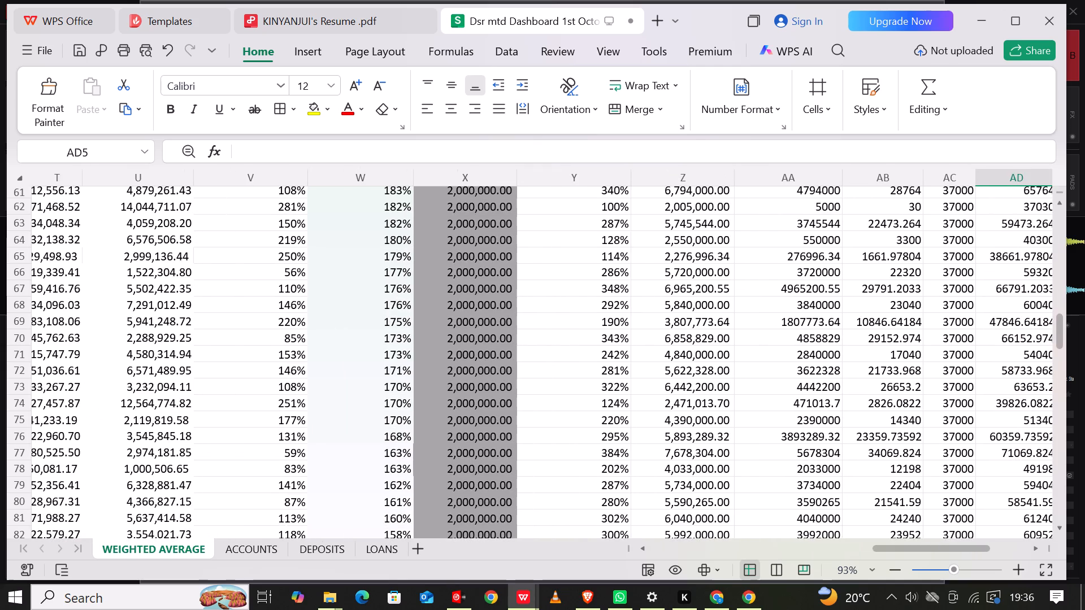
{"action": "scroll", "coordinate": [746, 356], "scroll_direction": "left", "scroll_amount": 5}
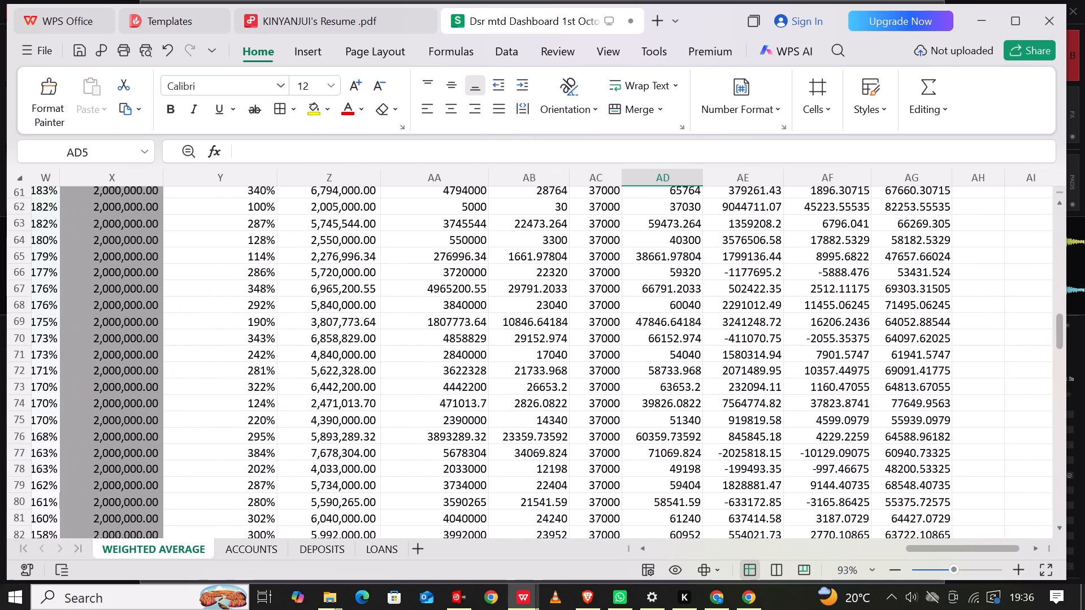
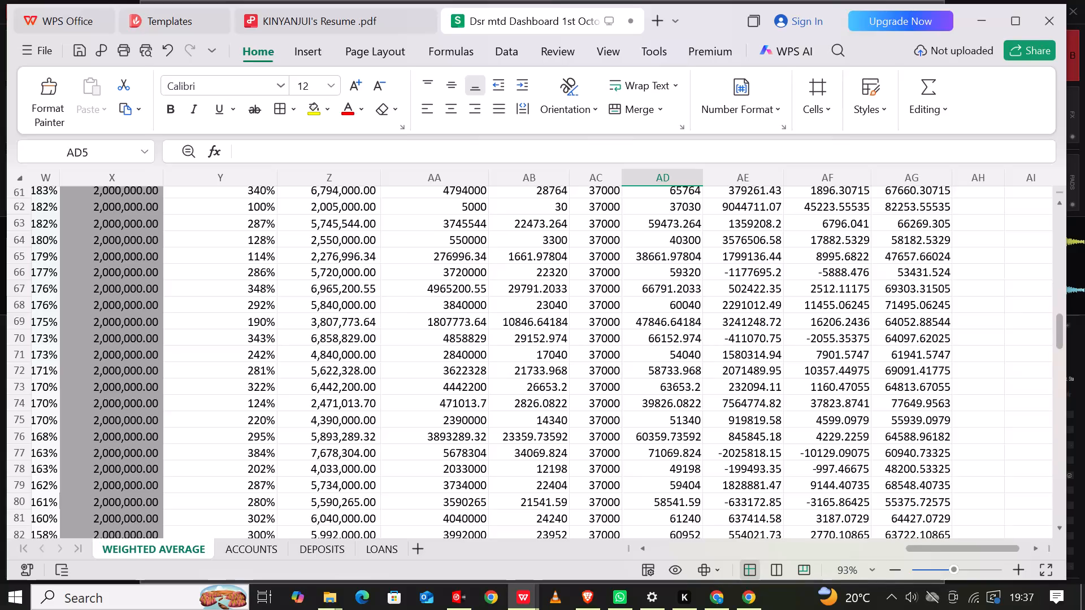
Look through the ACCOUNTS sheet to review each representative's branch, region, accounts target, achievement, accounts MTD and zero balances.
{"action": "left_click", "coordinate": [271, 545]}
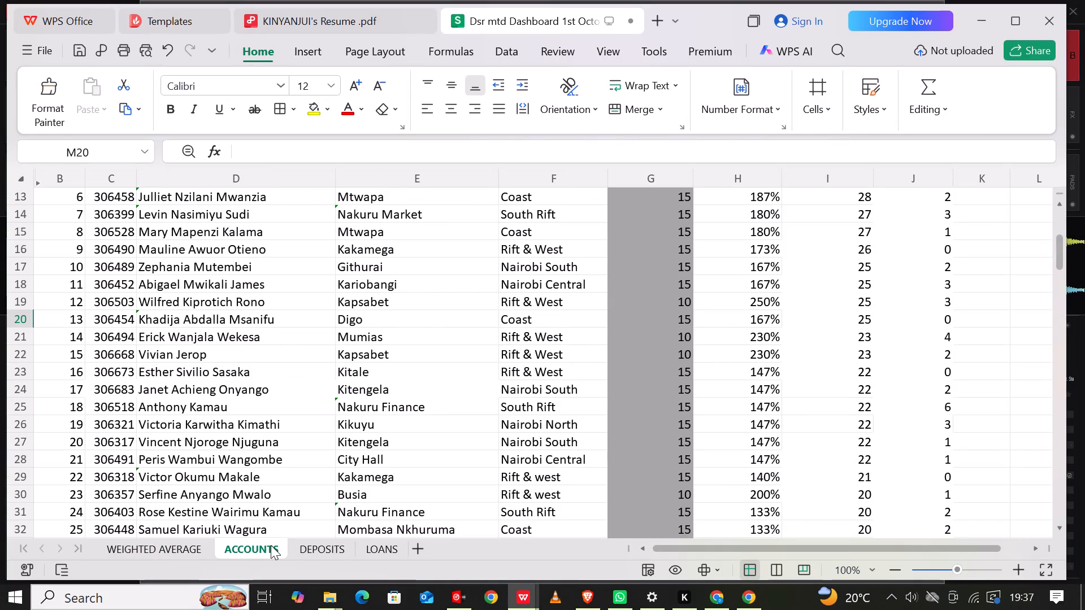
{"action": "scroll", "coordinate": [474, 360], "scroll_direction": "up", "scroll_amount": 7}
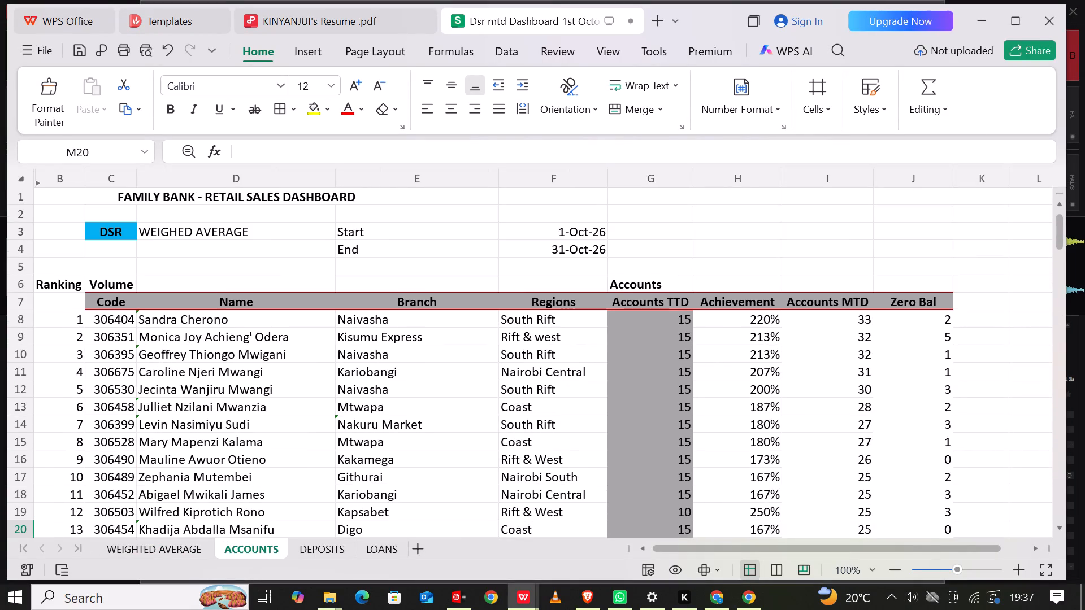
{"action": "scroll", "coordinate": [474, 360], "scroll_direction": "down", "scroll_amount": 1}
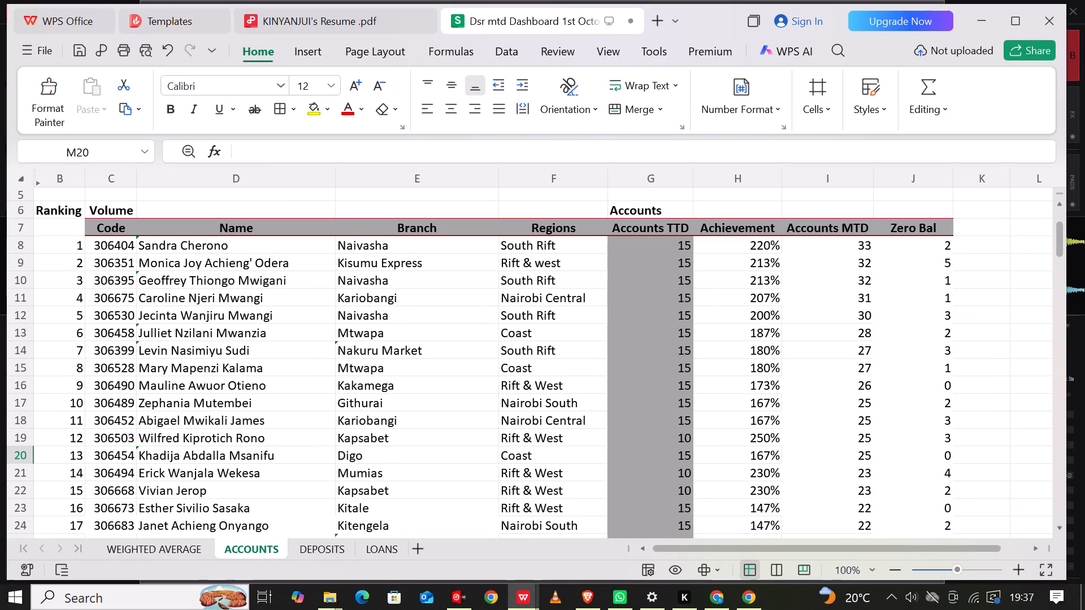
{"action": "scroll", "coordinate": [521, 263], "scroll_direction": "down", "scroll_amount": 2}
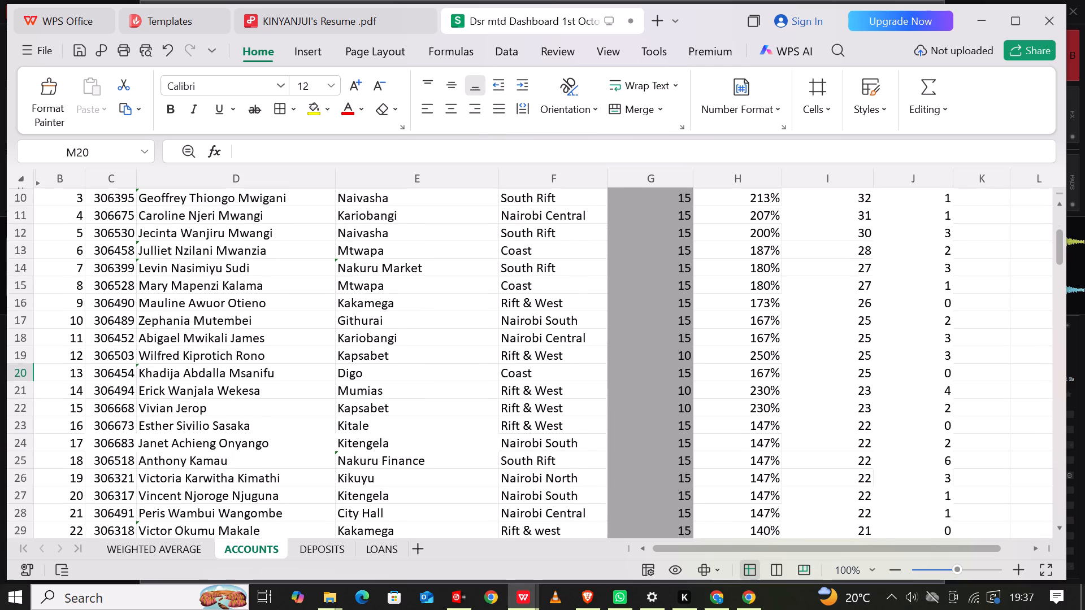
{"action": "scroll", "coordinate": [521, 263], "scroll_direction": "down", "scroll_amount": 6}
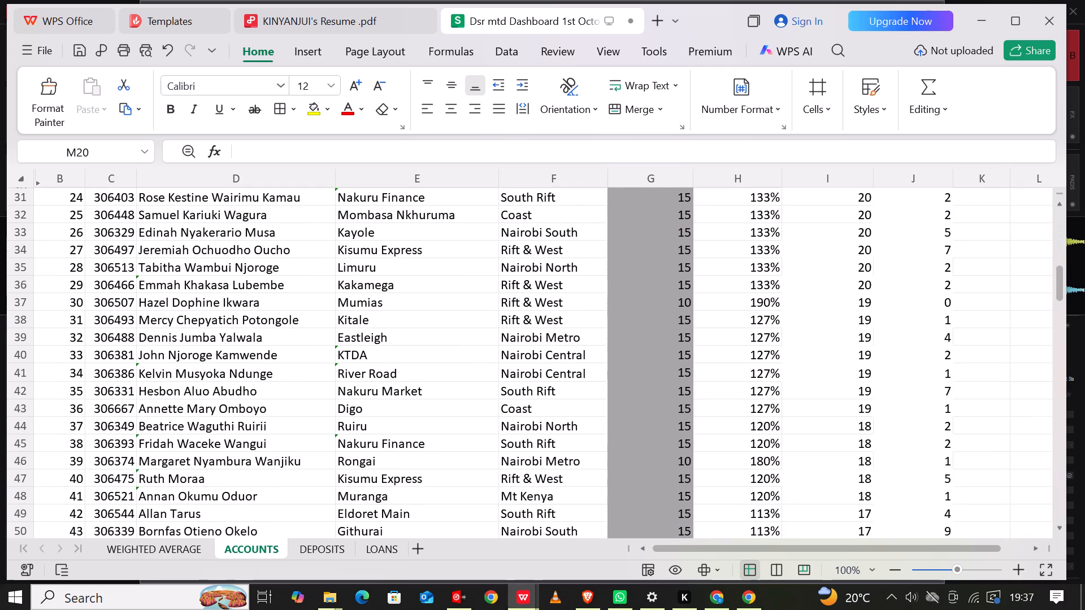
{"action": "scroll", "coordinate": [521, 263], "scroll_direction": "down", "scroll_amount": 1}
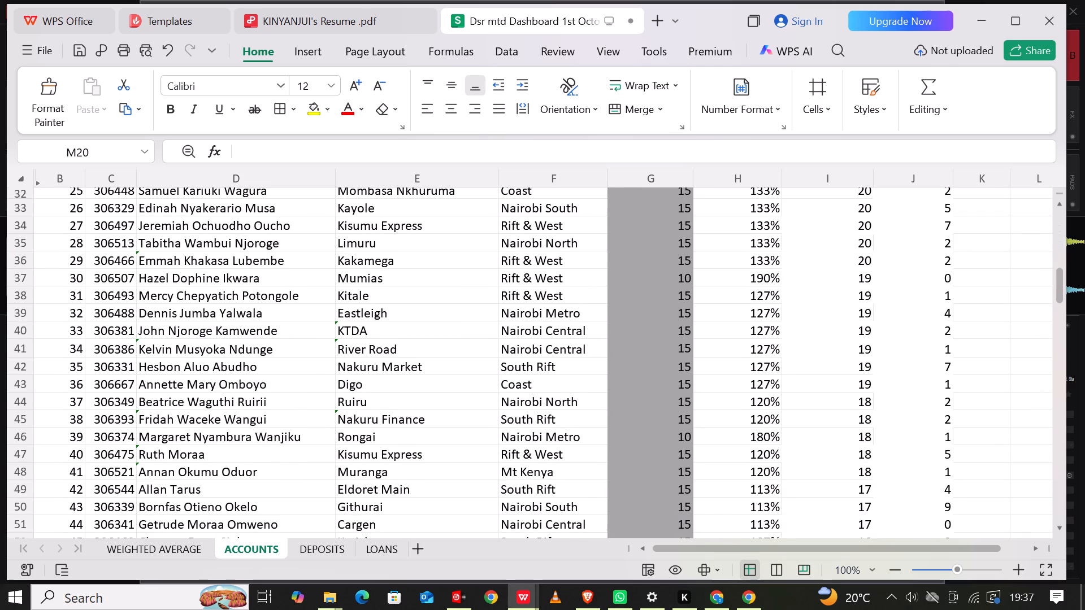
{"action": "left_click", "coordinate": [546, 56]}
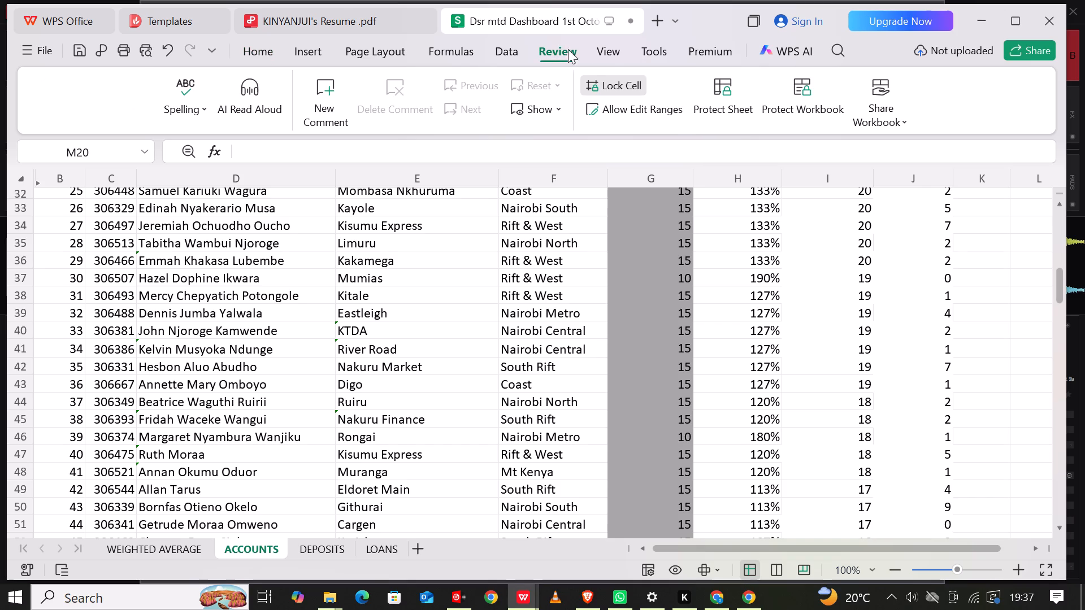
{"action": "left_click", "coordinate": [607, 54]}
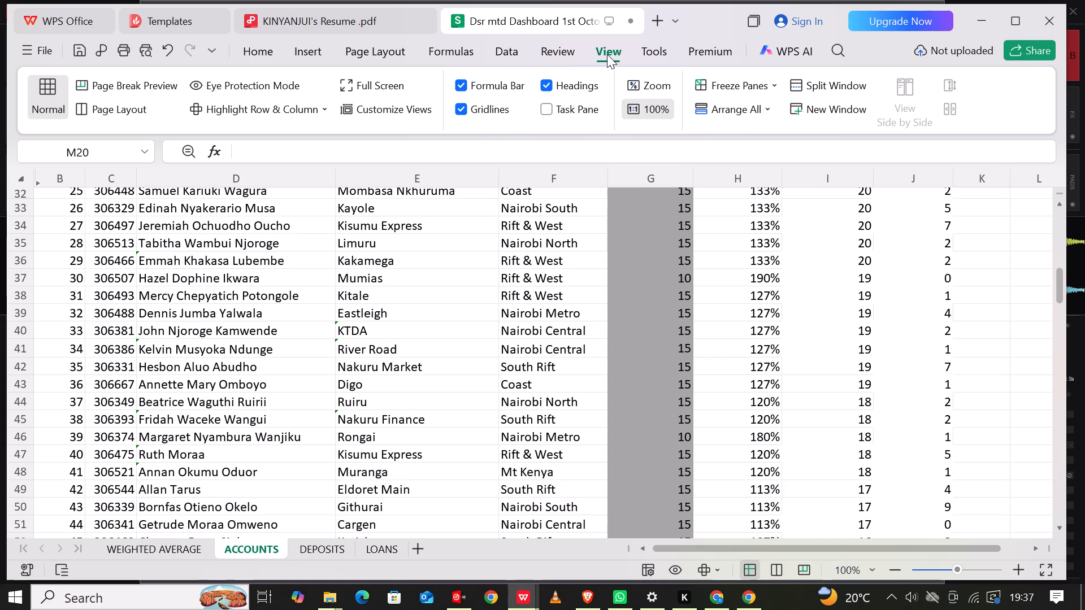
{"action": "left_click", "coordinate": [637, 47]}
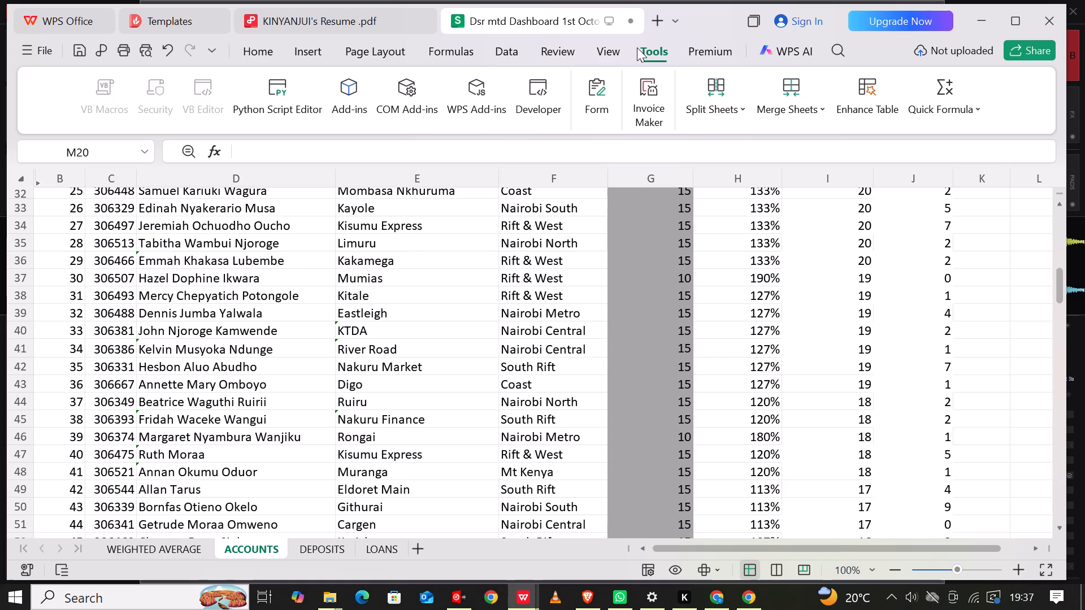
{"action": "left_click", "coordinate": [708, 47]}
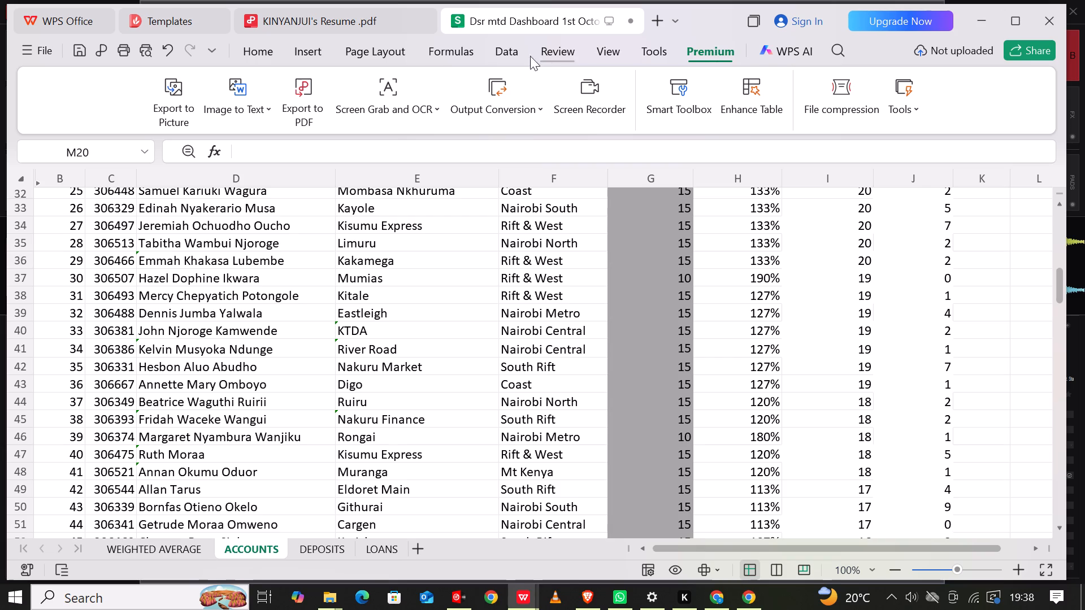
Return to the WEIGHTED AVERAGE sheet and add filters to the column headers in row 7.
{"action": "left_click", "coordinate": [517, 62]}
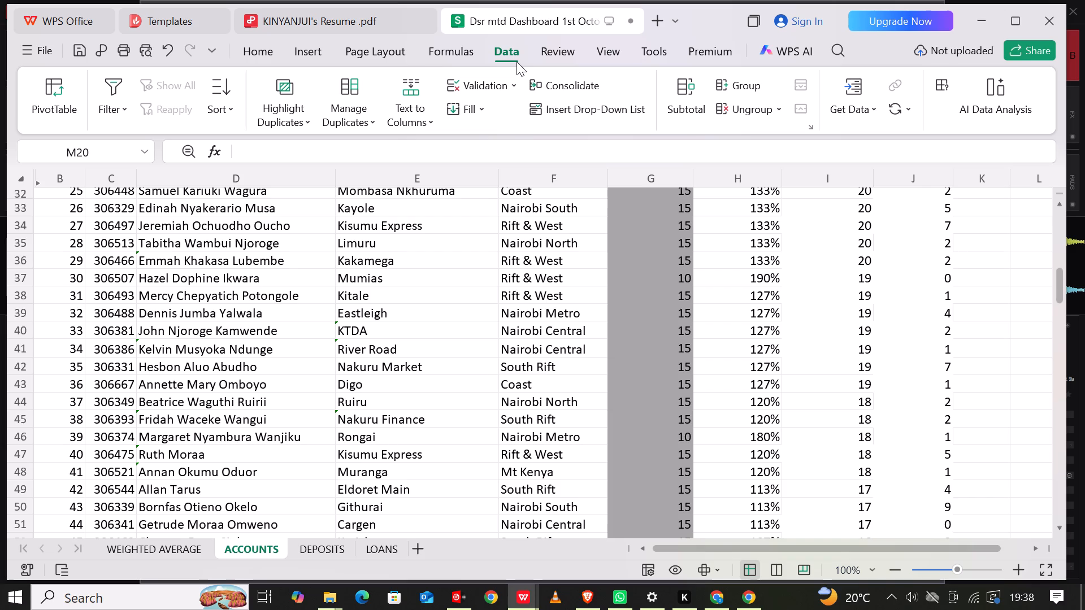
{"action": "left_click_drag", "start_coordinate": [711, 551], "coordinate": [600, 552]}
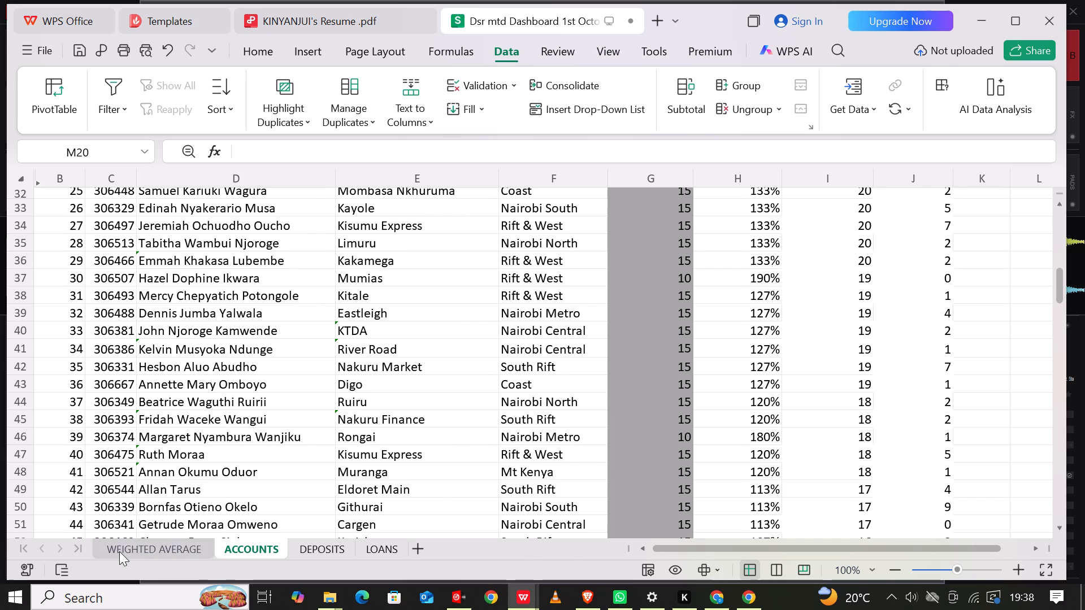
{"action": "left_click", "coordinate": [119, 551]}
{"action": "scroll", "coordinate": [145, 328], "scroll_direction": "right", "scroll_amount": 2}
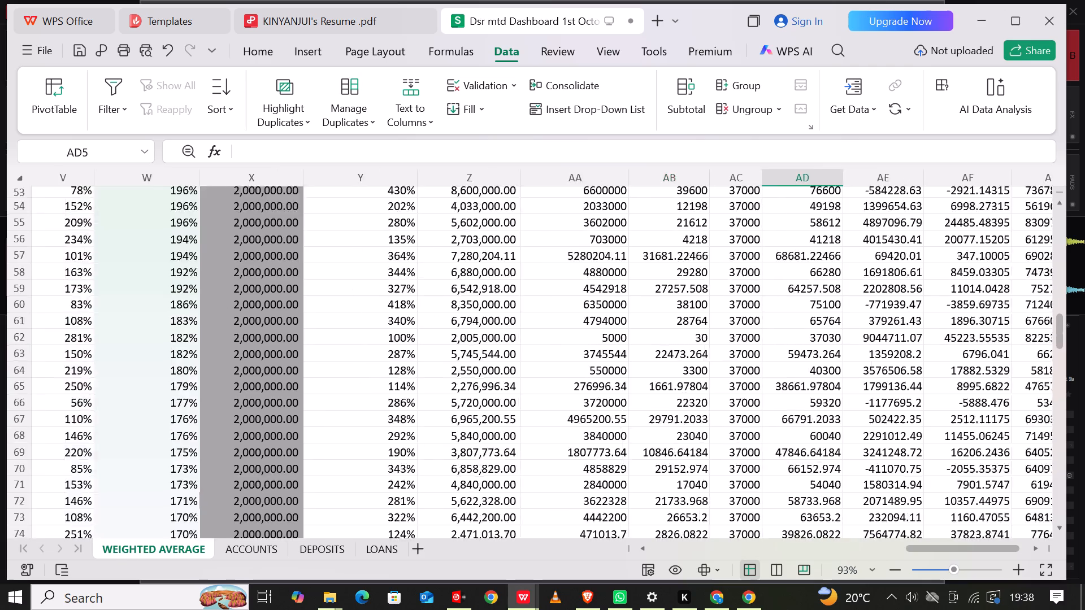
{"action": "scroll", "coordinate": [145, 328], "scroll_direction": "up", "scroll_amount": 20}
{"action": "scroll", "coordinate": [145, 328], "scroll_direction": "up", "scroll_amount": 5}
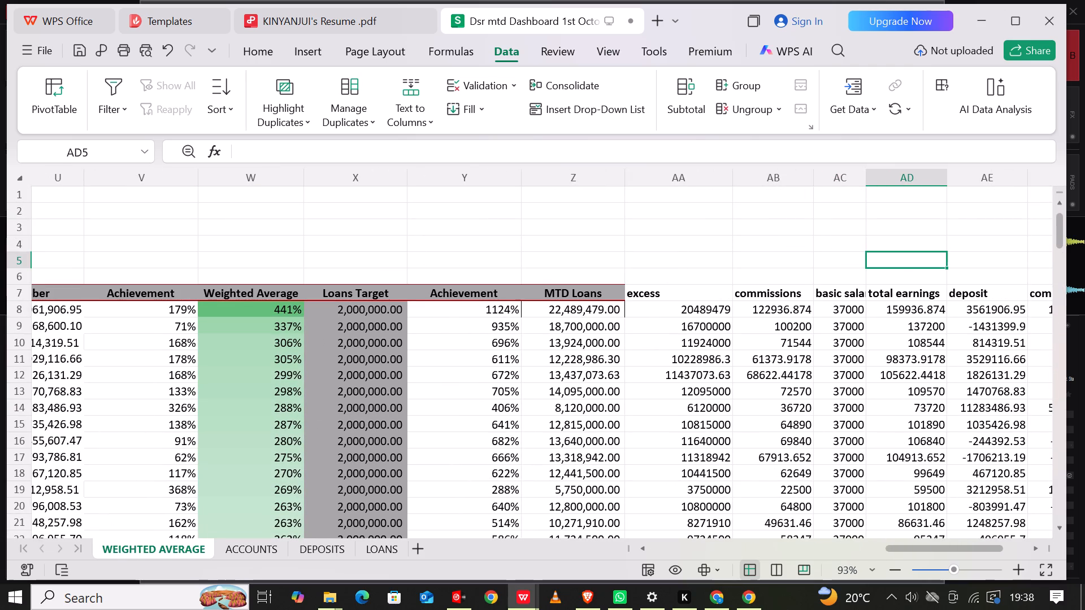
{"action": "left_click", "coordinate": [108, 287]}
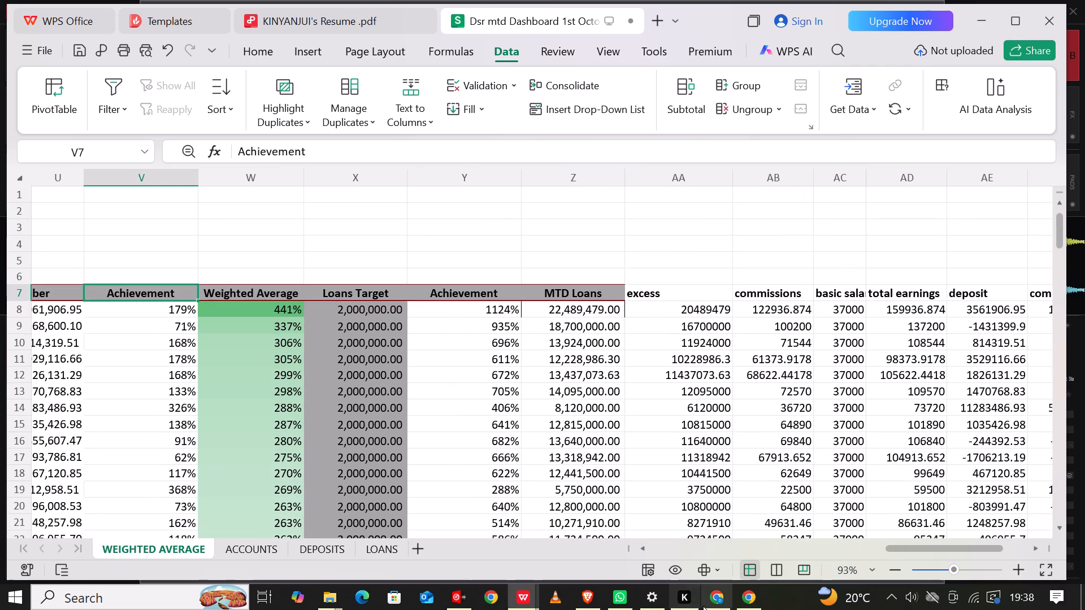
{"action": "left_click_drag", "start_coordinate": [905, 549], "coordinate": [615, 551]}
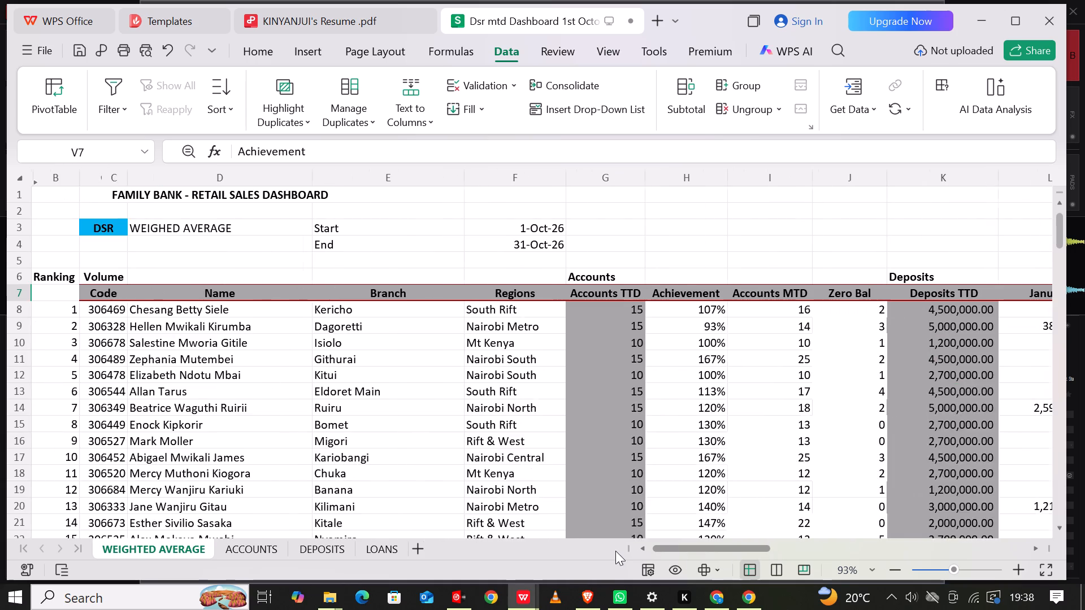
{"action": "left_click_drag", "start_coordinate": [615, 551], "coordinate": [613, 551]}
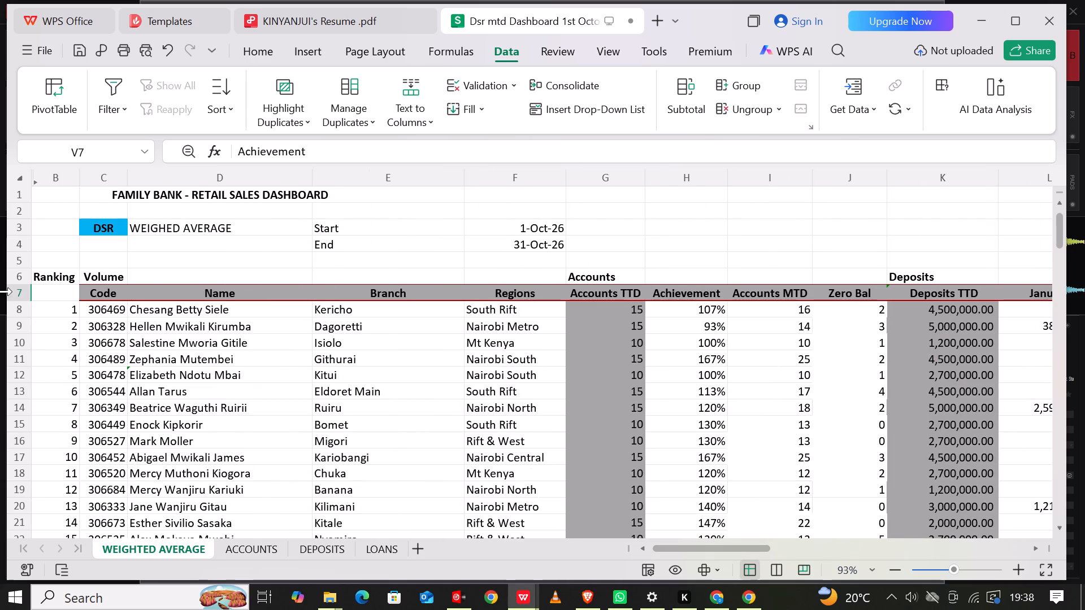
{"action": "left_click", "coordinate": [15, 291]}
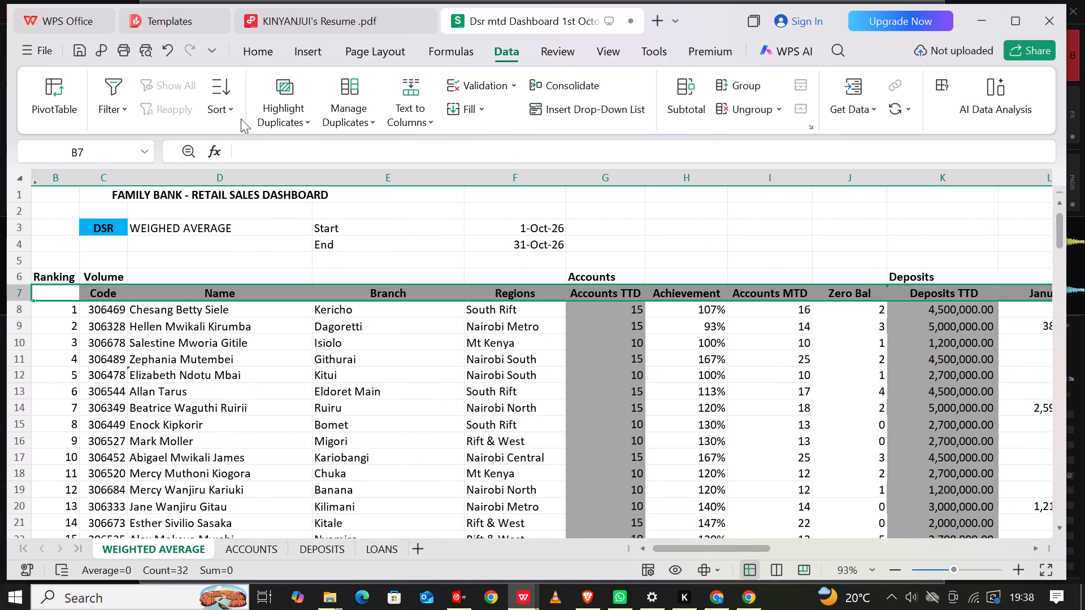
{"action": "left_click", "coordinate": [125, 110]}
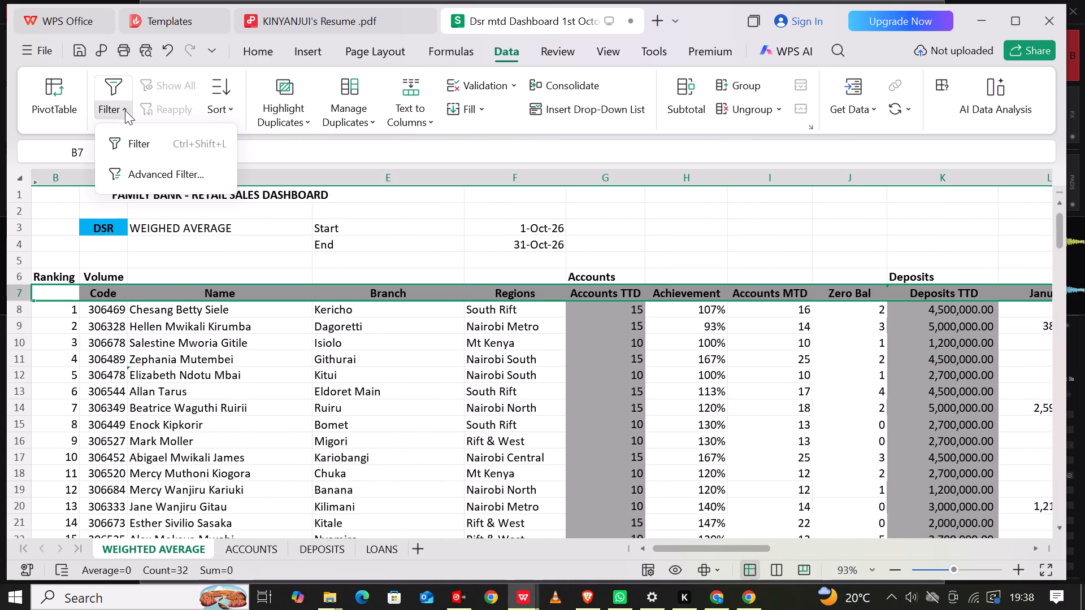
{"action": "left_click", "coordinate": [158, 137]}
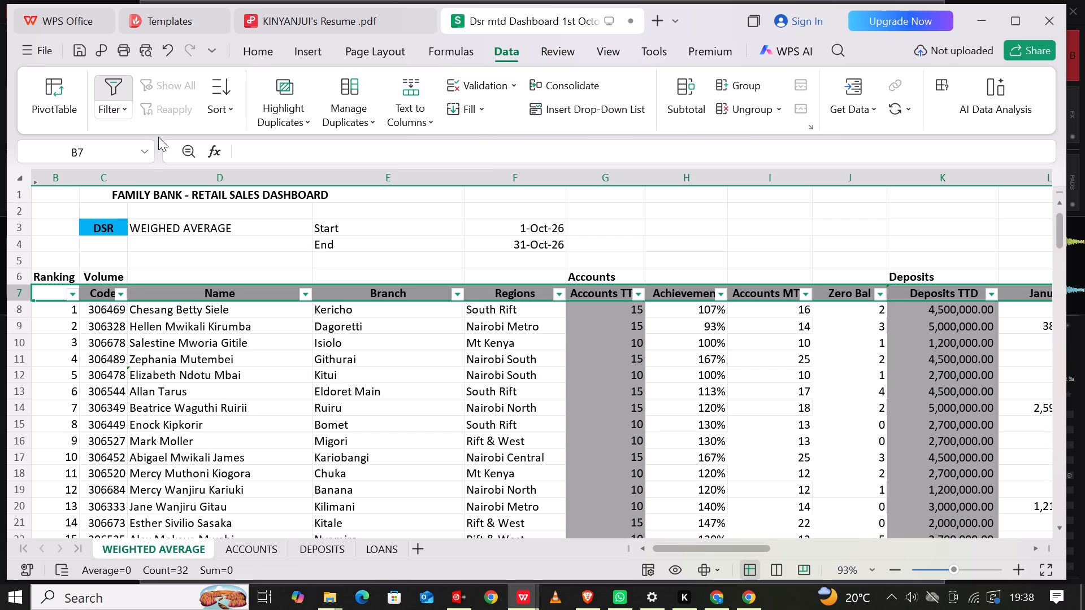
Filter the Regions column to show only Mt Kenya.
{"action": "left_click", "coordinate": [413, 181]}
{"action": "left_click", "coordinate": [513, 225]}
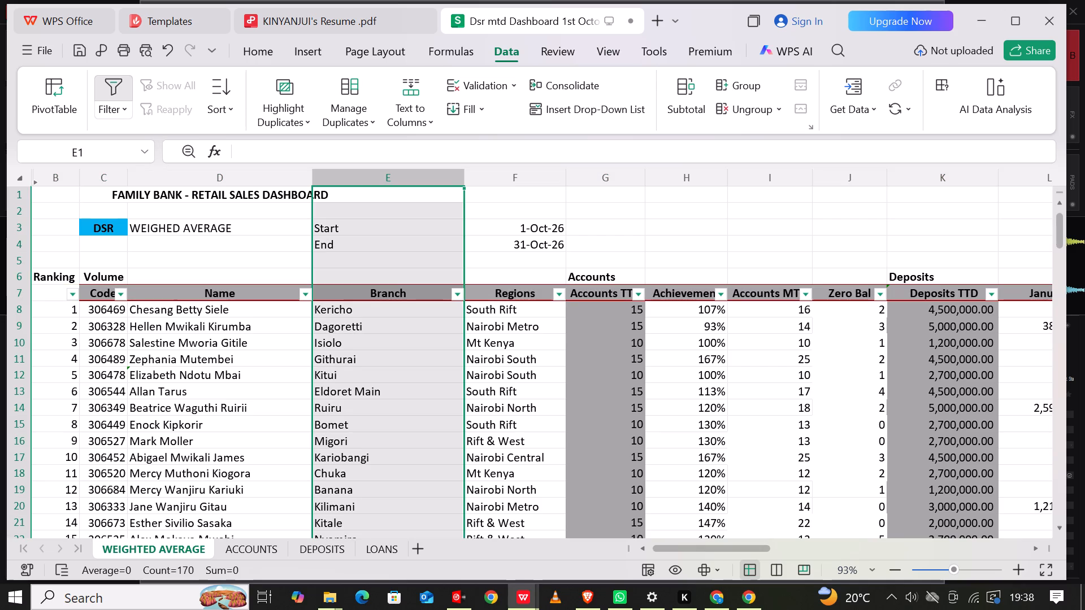
{"action": "left_click", "coordinate": [560, 289]}
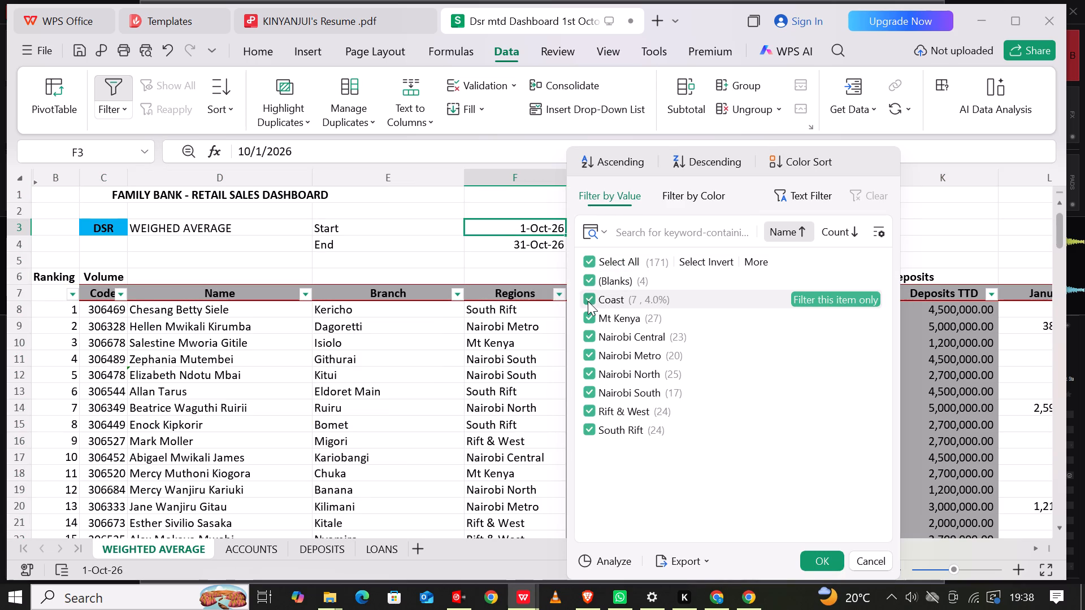
{"action": "left_click", "coordinate": [589, 263]}
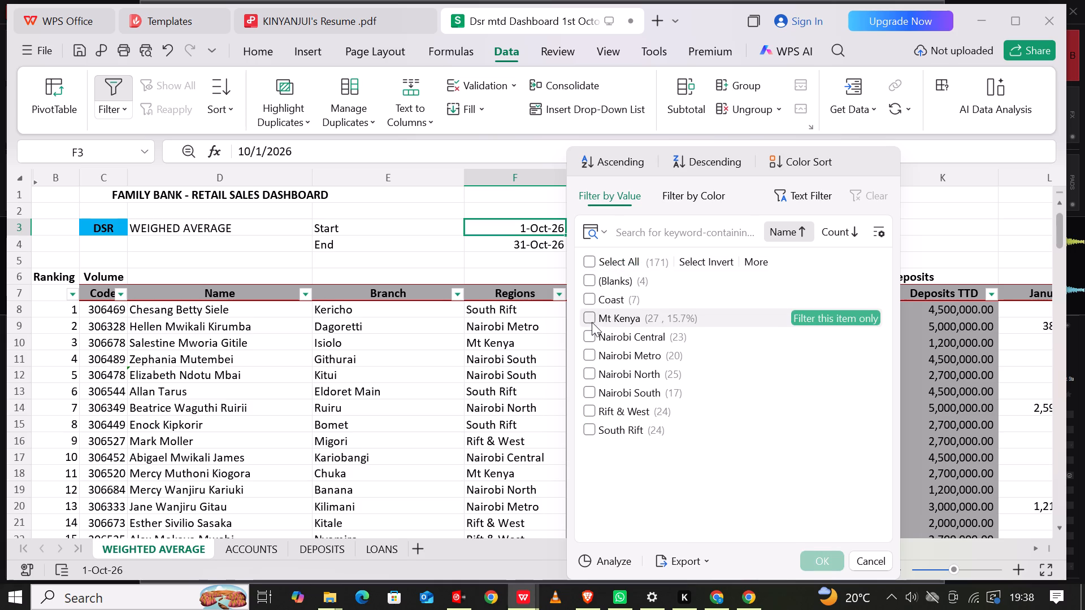
{"action": "left_click", "coordinate": [589, 320]}
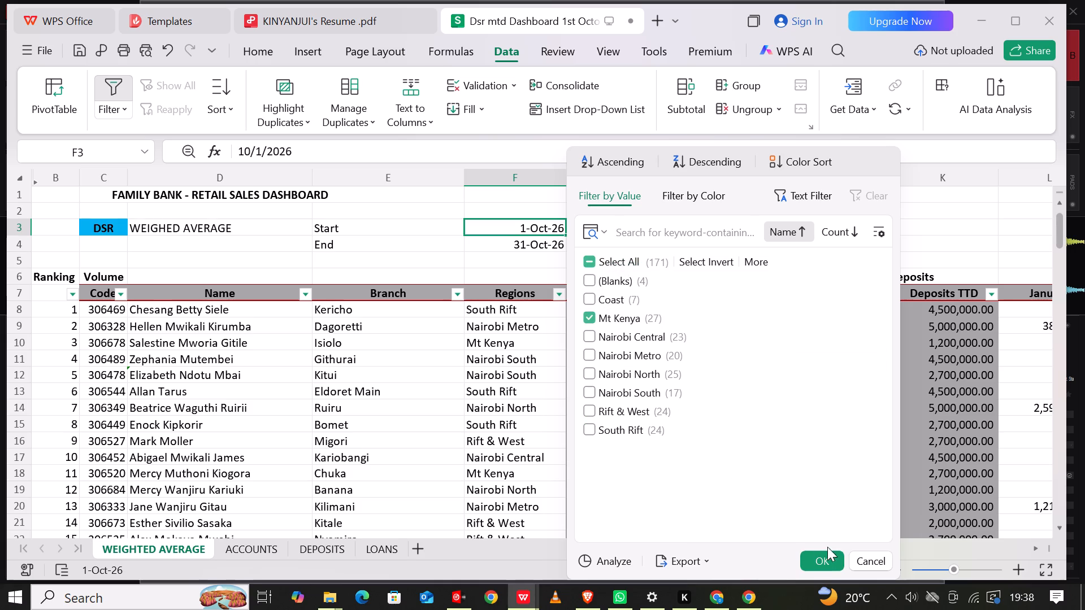
{"action": "left_click", "coordinate": [832, 557]}
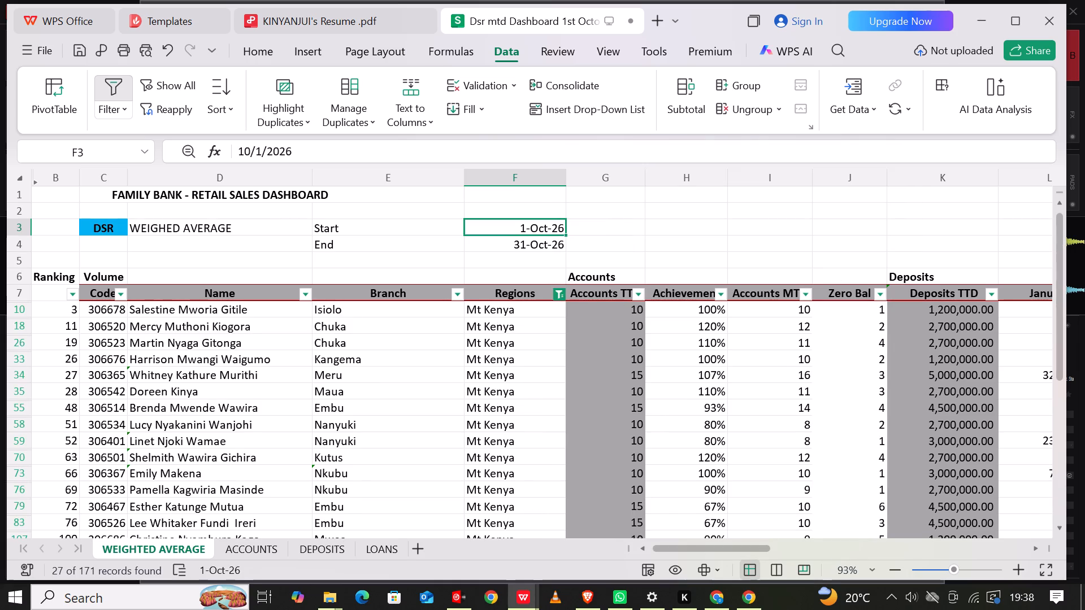
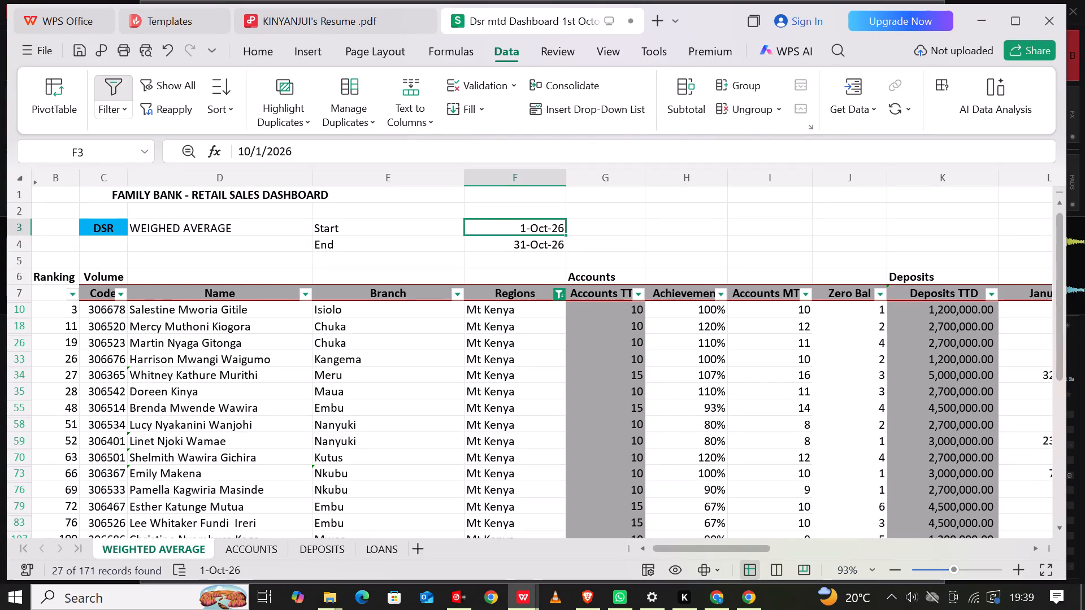
Look through the filtered Mt Kenya rows to review each representative's branch, accounts and deposits figures.
{"action": "scroll", "coordinate": [498, 429], "scroll_direction": "down", "scroll_amount": 1}
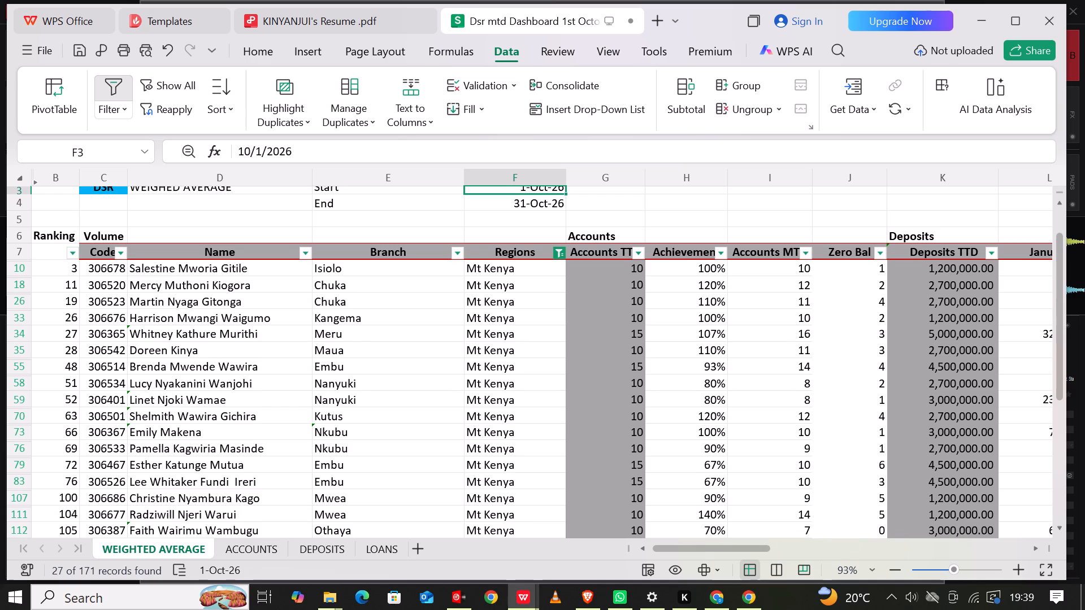
{"action": "scroll", "coordinate": [498, 429], "scroll_direction": "down", "scroll_amount": 2}
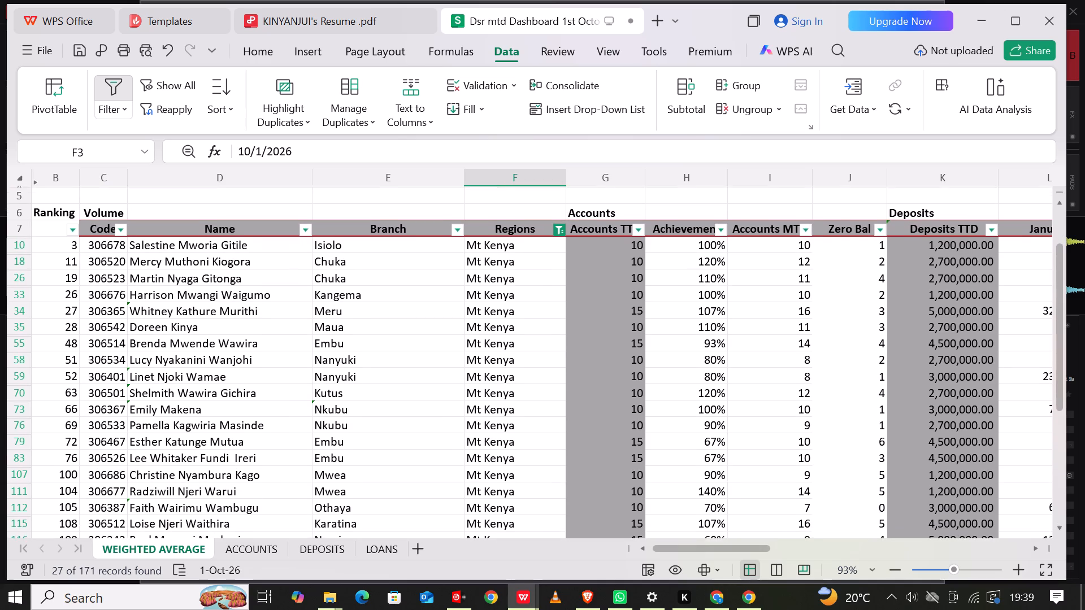
{"action": "scroll", "coordinate": [498, 429], "scroll_direction": "down", "scroll_amount": 3}
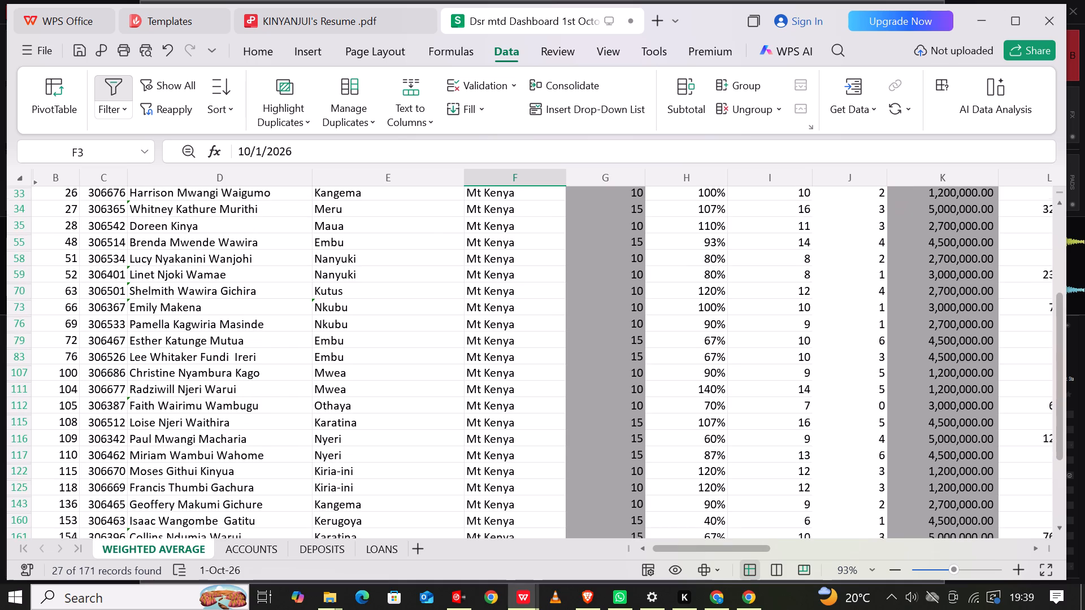
{"action": "scroll", "coordinate": [498, 429], "scroll_direction": "down", "scroll_amount": 1}
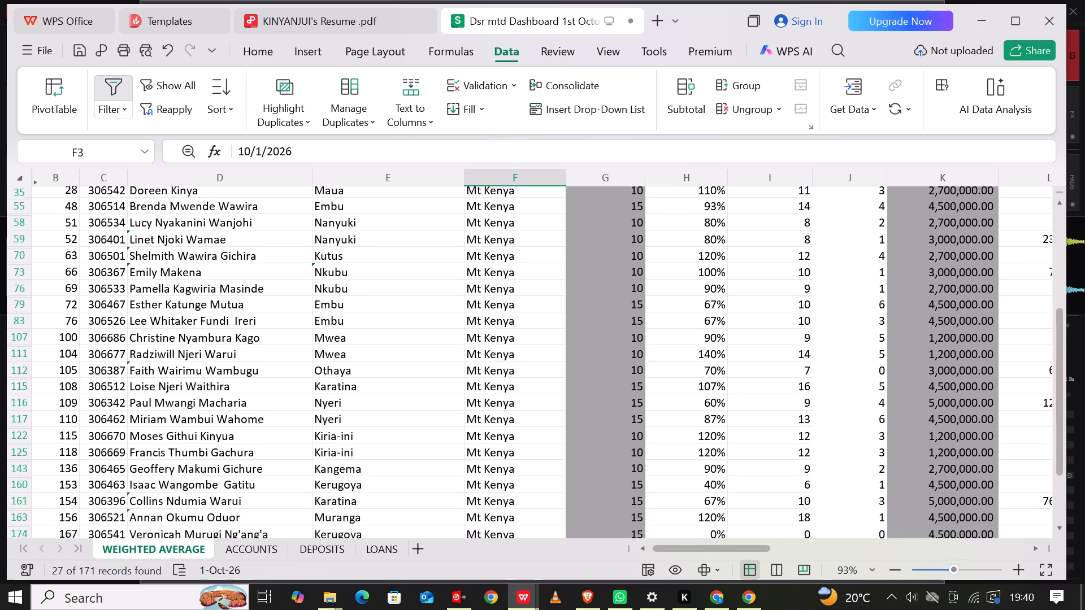
{"action": "scroll", "coordinate": [498, 429], "scroll_direction": "down", "scroll_amount": 3}
{"action": "scroll", "coordinate": [498, 429], "scroll_direction": "up", "scroll_amount": 5}
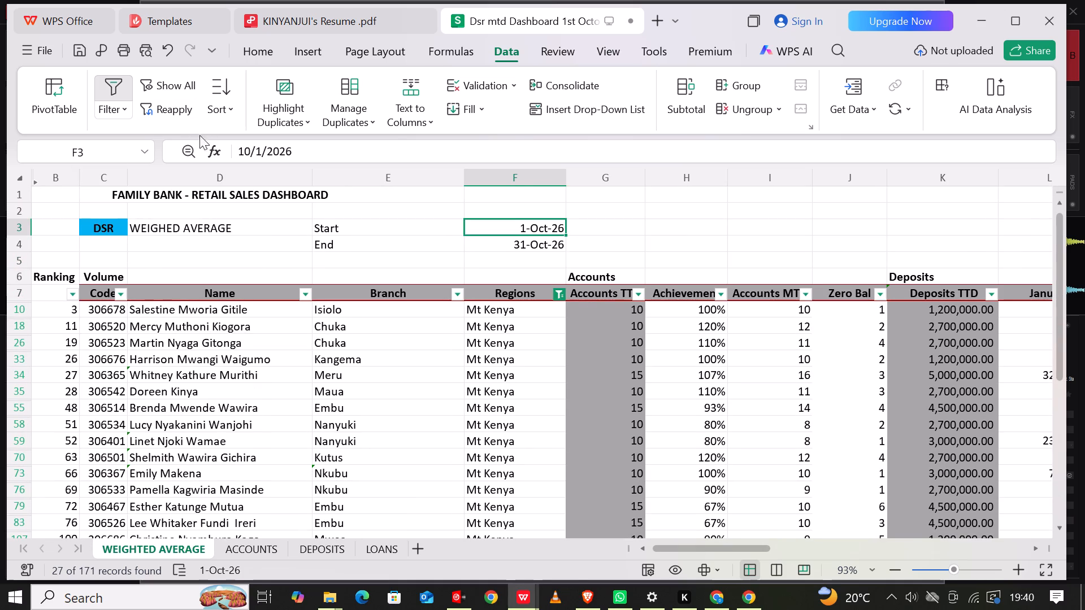
Undo the Mt Kenya region filter and the addition of filters to the row 7 headers.
{"action": "left_click", "coordinate": [167, 51]}
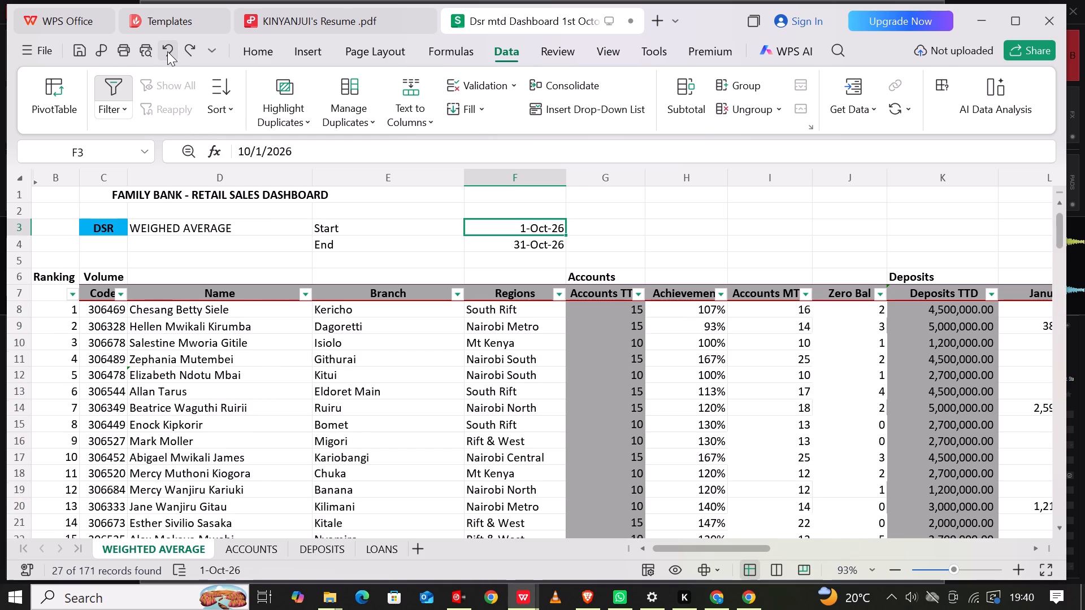
{"action": "left_click", "coordinate": [167, 51]}
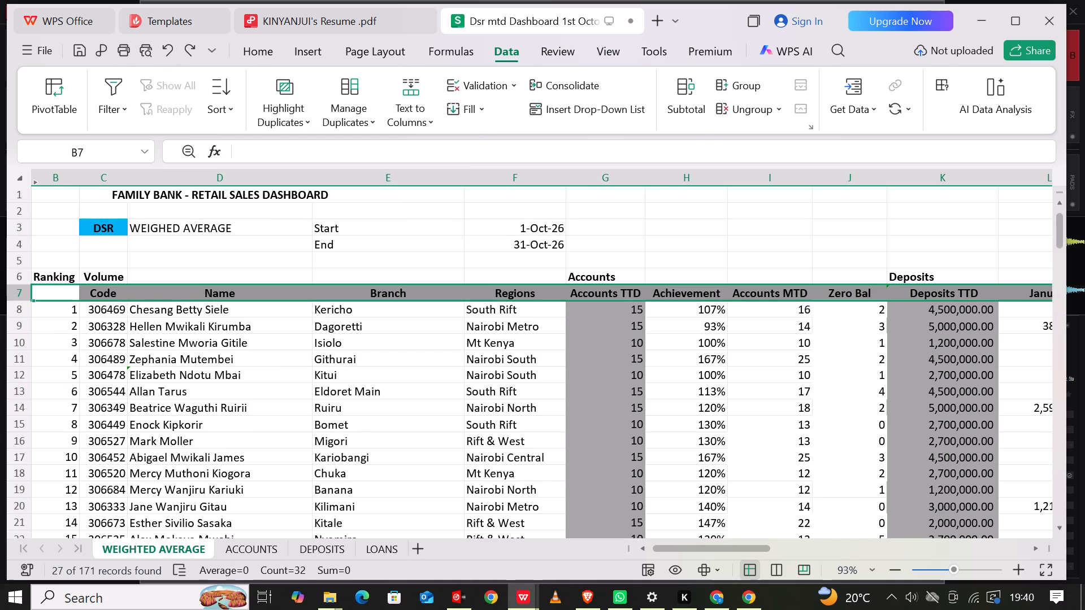
Search the WEIGHTED AVERAGE sheet for all occurrences of "maimuna", and close the search.
{"action": "key", "text": "ctrl+f"}
{"action": "type", "text": "maim"}
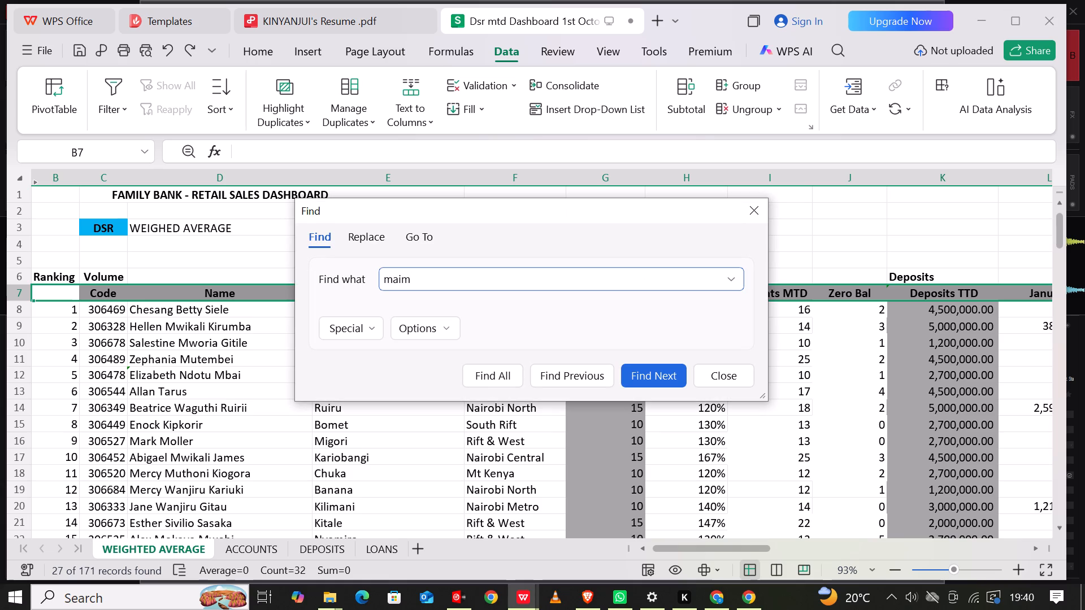
{"action": "type", "text": "una"}
{"action": "left_click", "coordinate": [500, 375]}
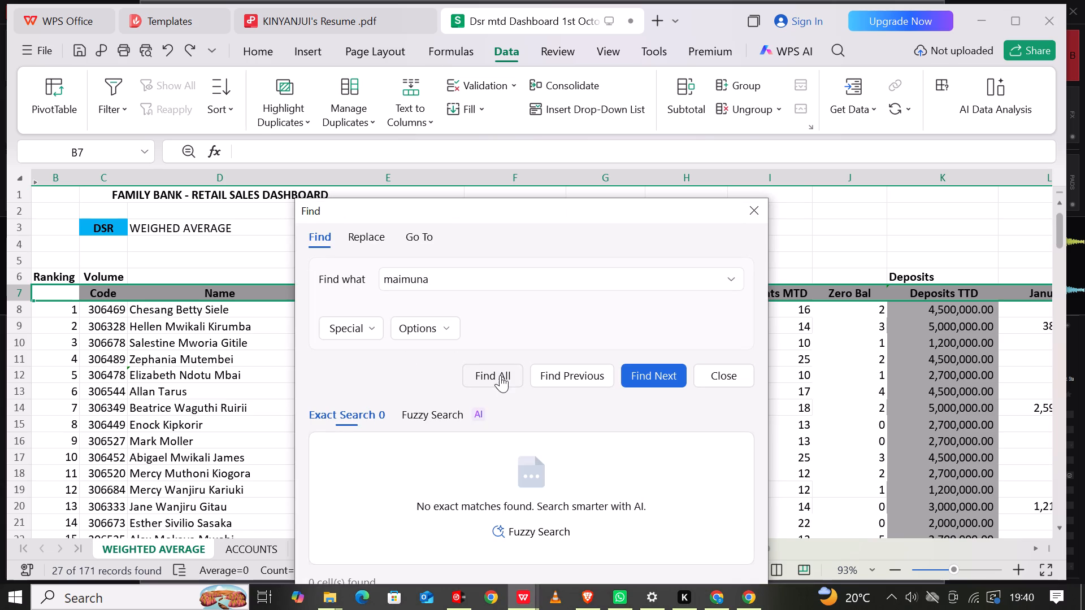
{"action": "left_click", "coordinate": [757, 206]}
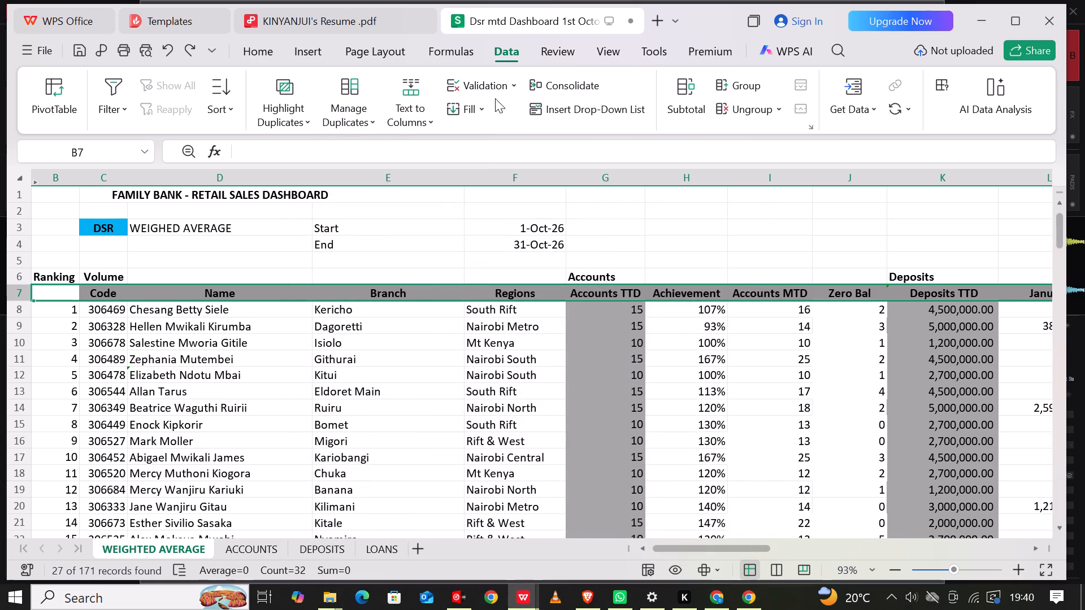
Add filters to the column headers in row 7 again.
{"action": "left_click", "coordinate": [117, 110]}
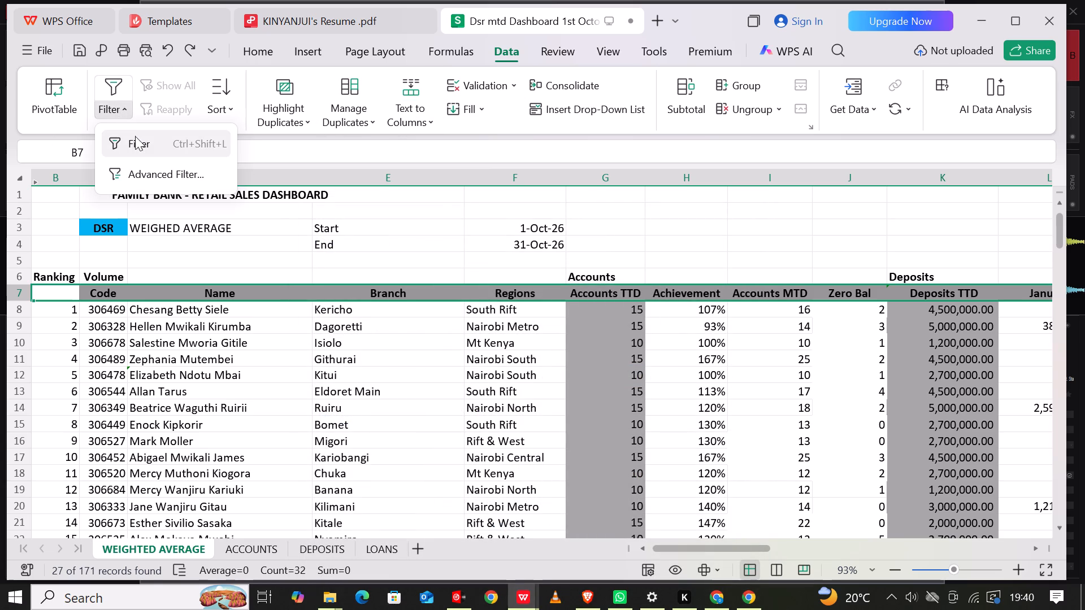
{"action": "left_click", "coordinate": [135, 136]}
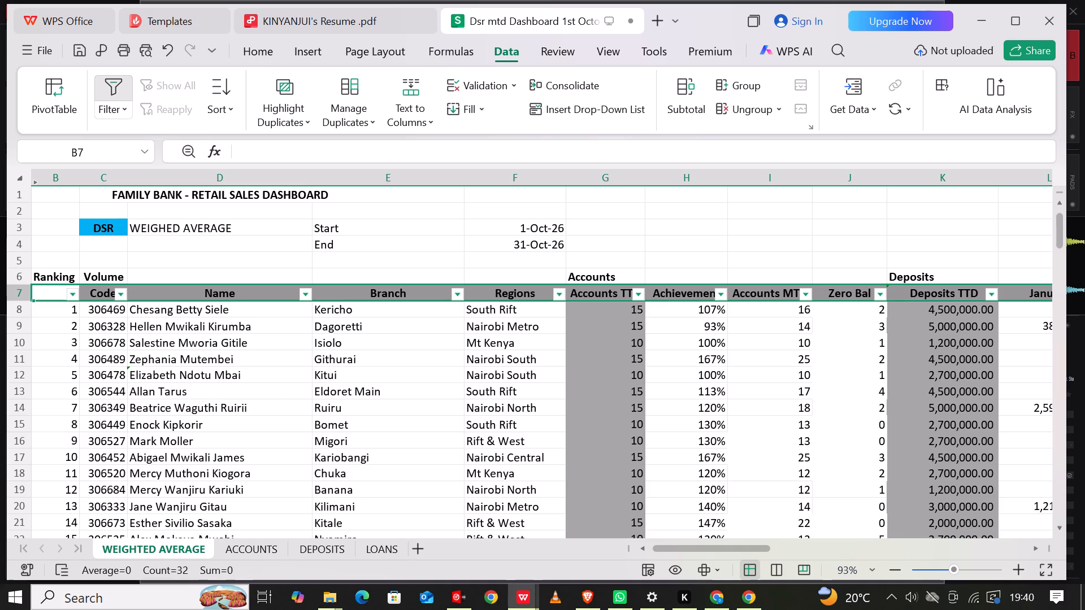
Filter the Branch column to show only Kayole.
{"action": "left_click", "coordinate": [459, 298]}
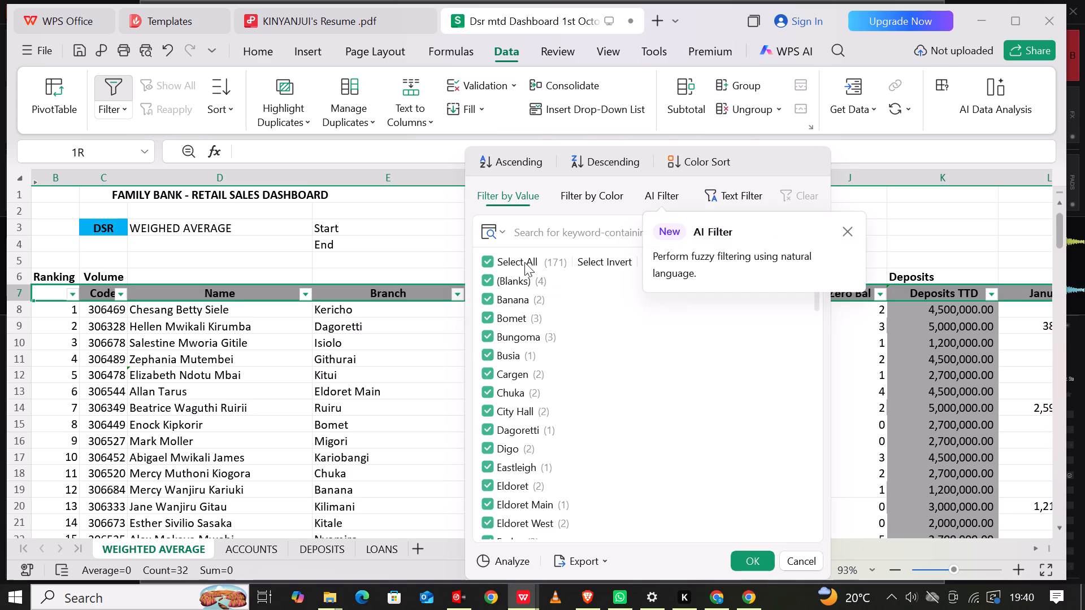
{"action": "left_click", "coordinate": [494, 261]}
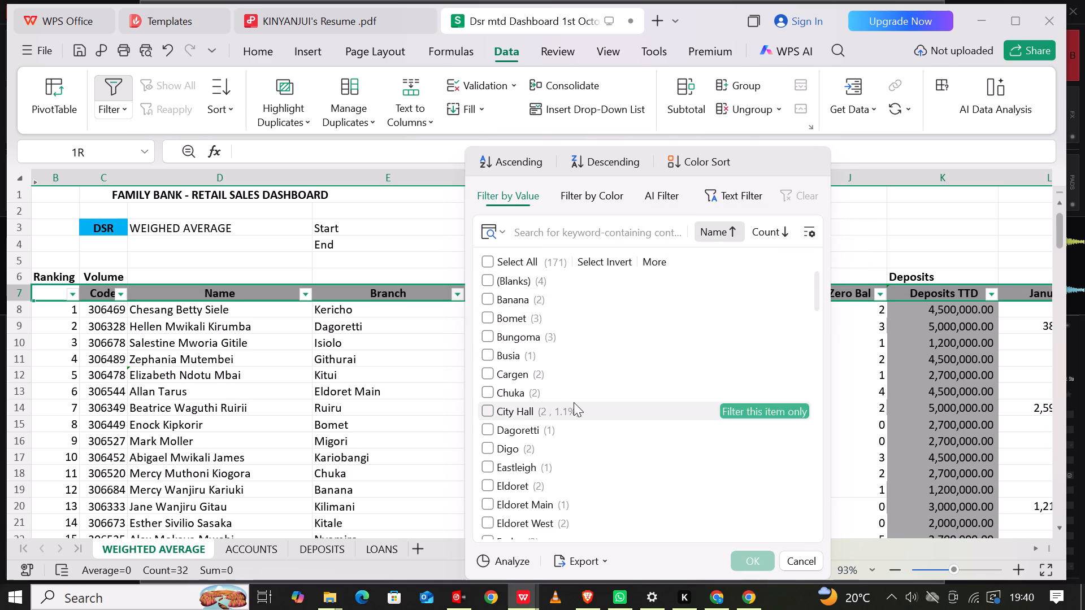
{"action": "scroll", "coordinate": [574, 402], "scroll_direction": "down", "scroll_amount": 4}
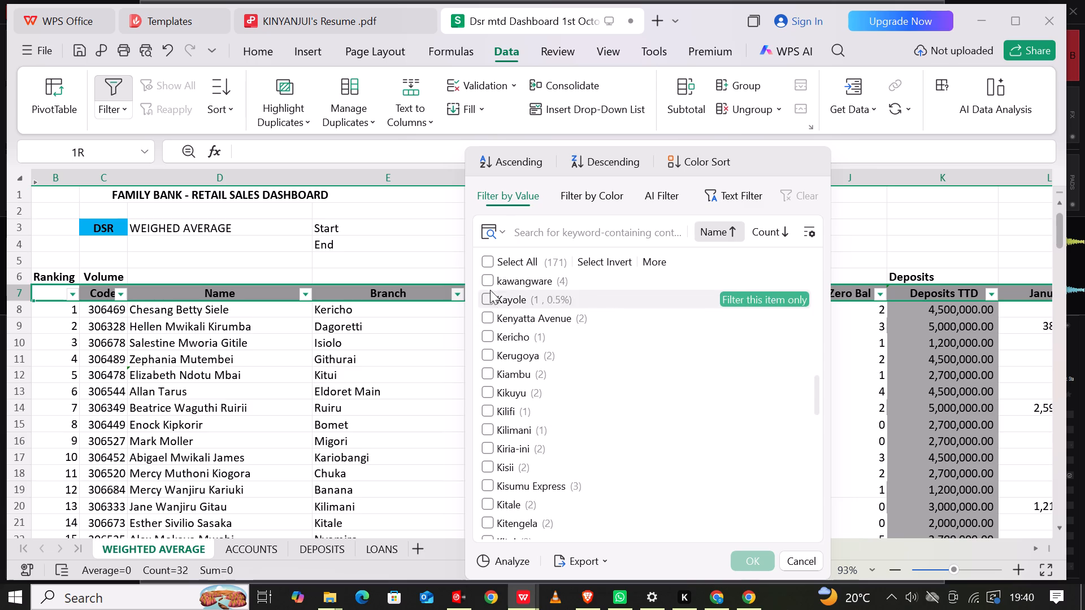
{"action": "left_click", "coordinate": [490, 299]}
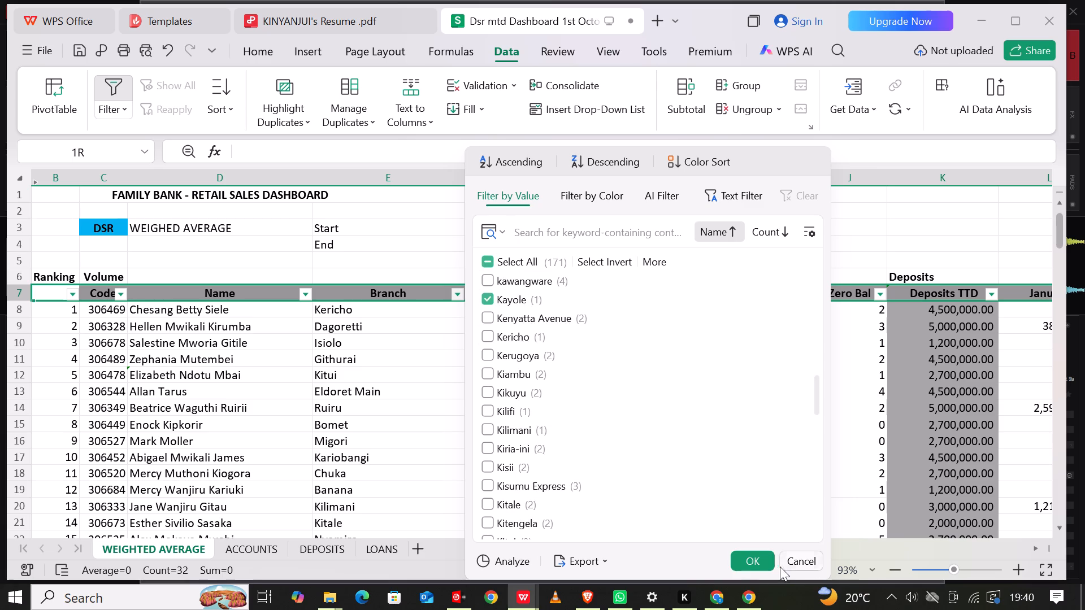
{"action": "left_click", "coordinate": [766, 565]}
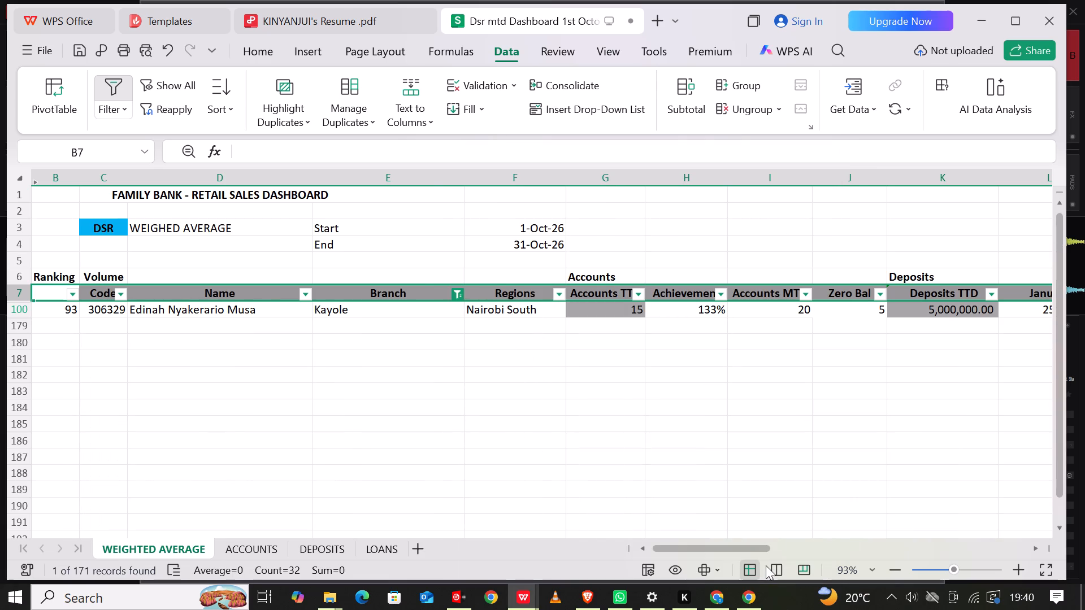
Review the Kayole row across all columns, from accounts and monthly deposits through loans, excess, commissions, basic salary and total earnings.
{"action": "left_click_drag", "start_coordinate": [698, 551], "coordinate": [802, 544]}
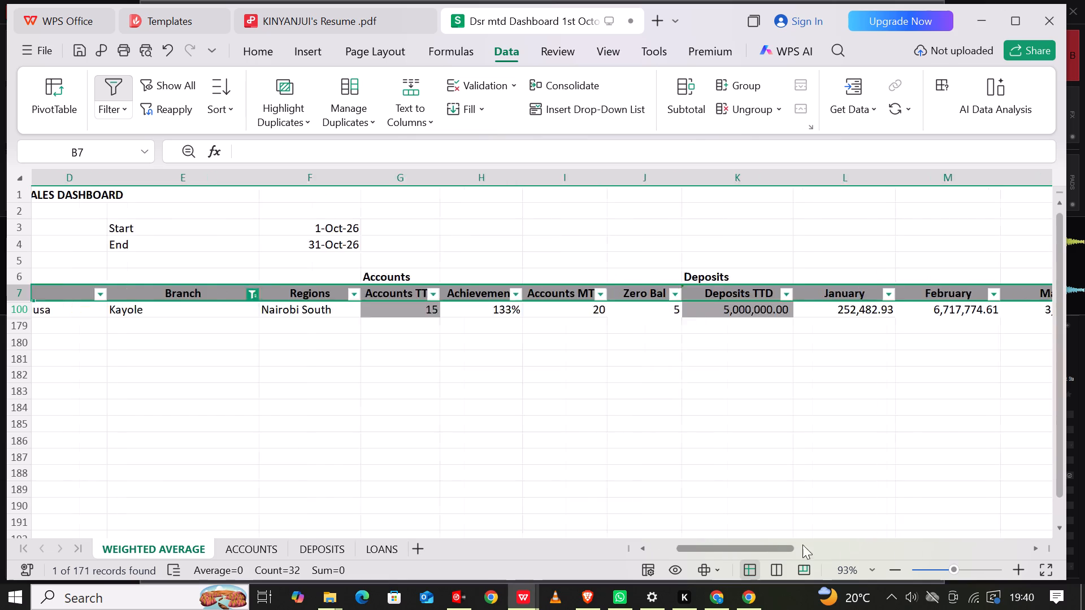
{"action": "left_click_drag", "start_coordinate": [802, 544], "coordinate": [774, 556]}
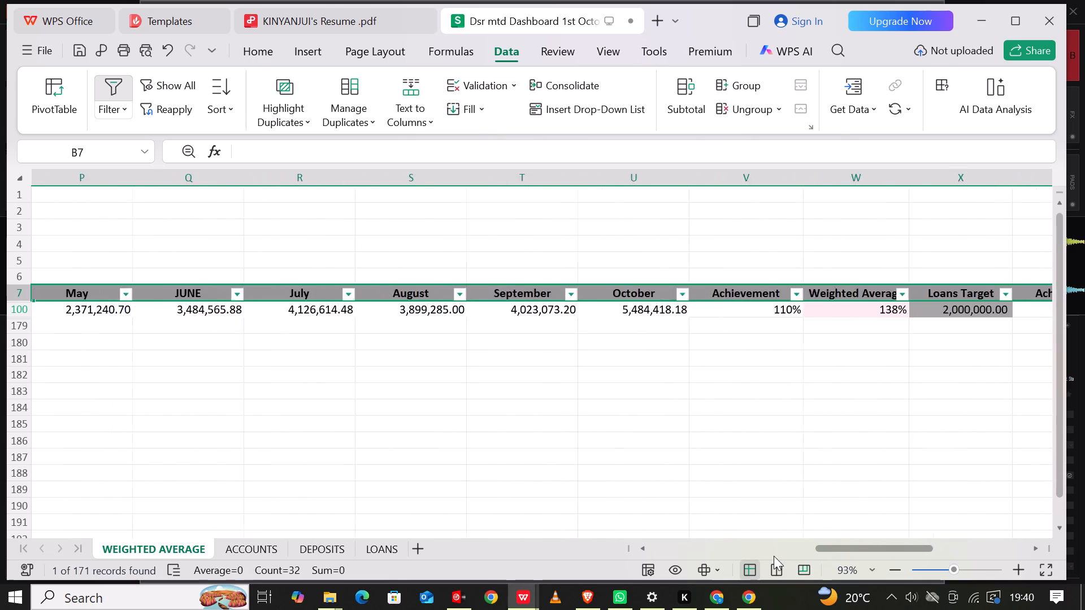
{"action": "left_click_drag", "start_coordinate": [774, 556], "coordinate": [663, 549]}
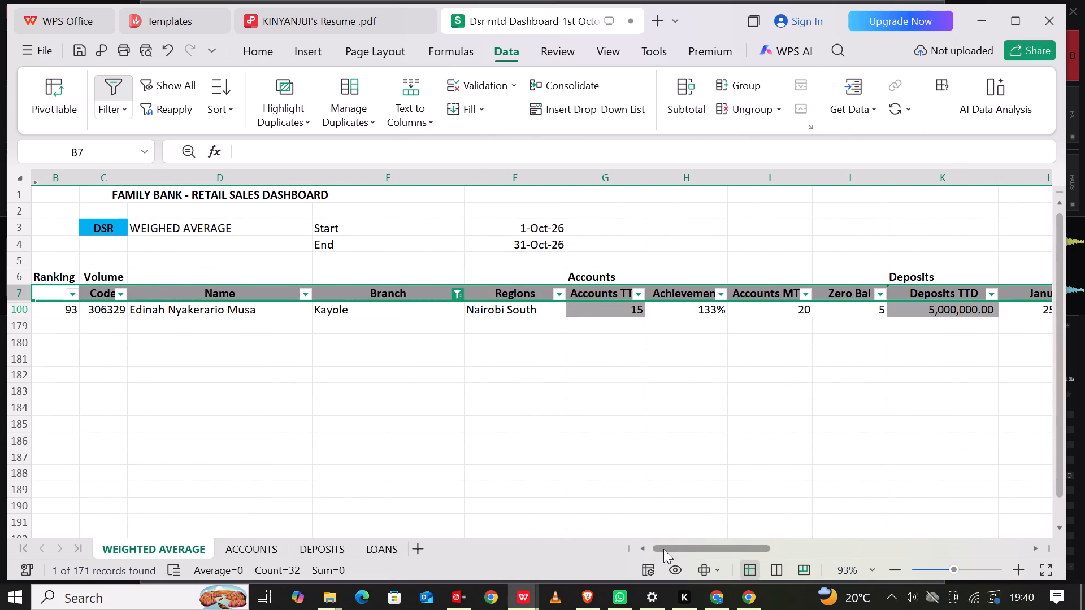
{"action": "left_click_drag", "start_coordinate": [678, 545], "coordinate": [956, 551]}
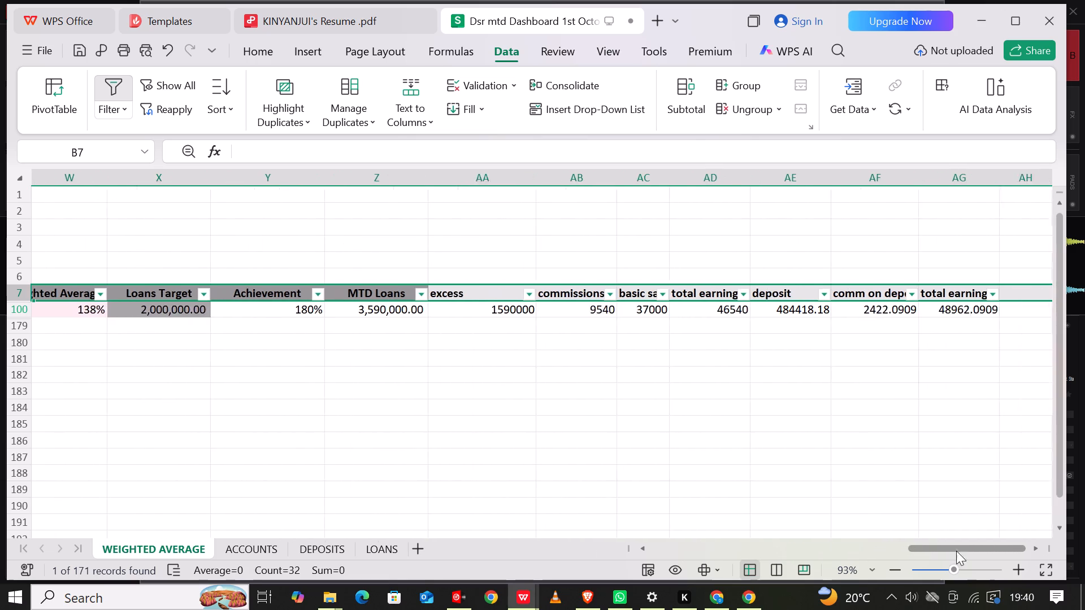
{"action": "left_click_drag", "start_coordinate": [956, 551], "coordinate": [973, 555]}
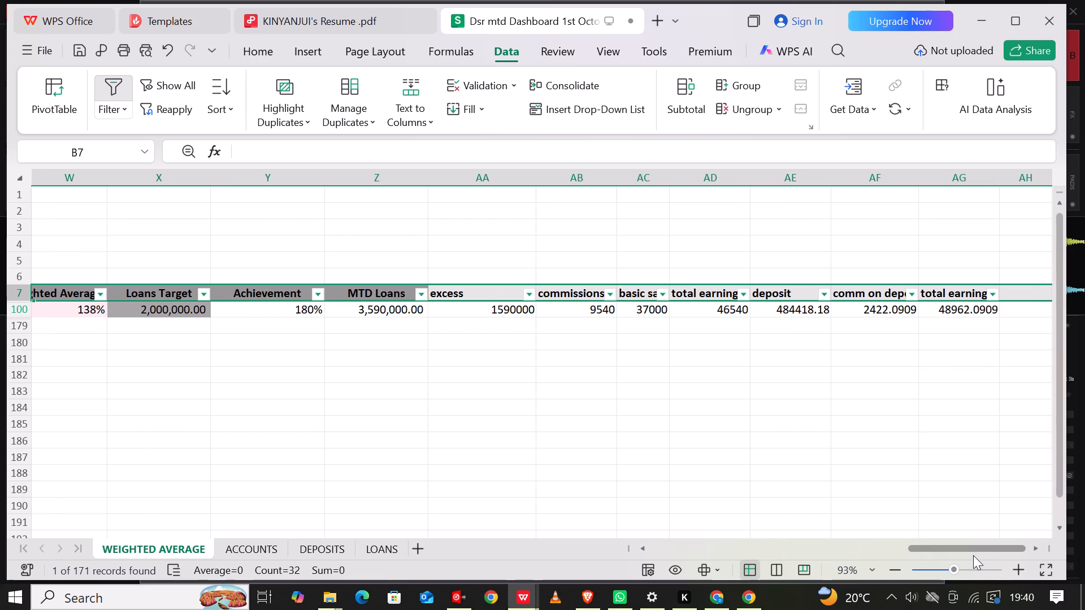
{"action": "left_click_drag", "start_coordinate": [973, 555], "coordinate": [973, 556]}
{"action": "left_click_drag", "start_coordinate": [917, 546], "coordinate": [708, 561]}
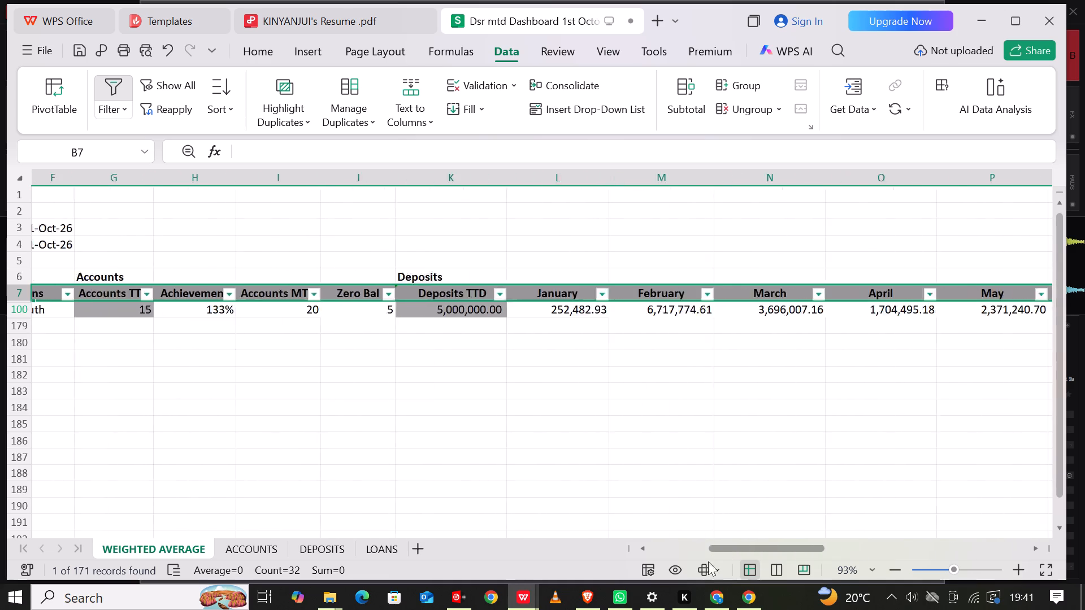
{"action": "left_click_drag", "start_coordinate": [708, 561], "coordinate": [678, 562]}
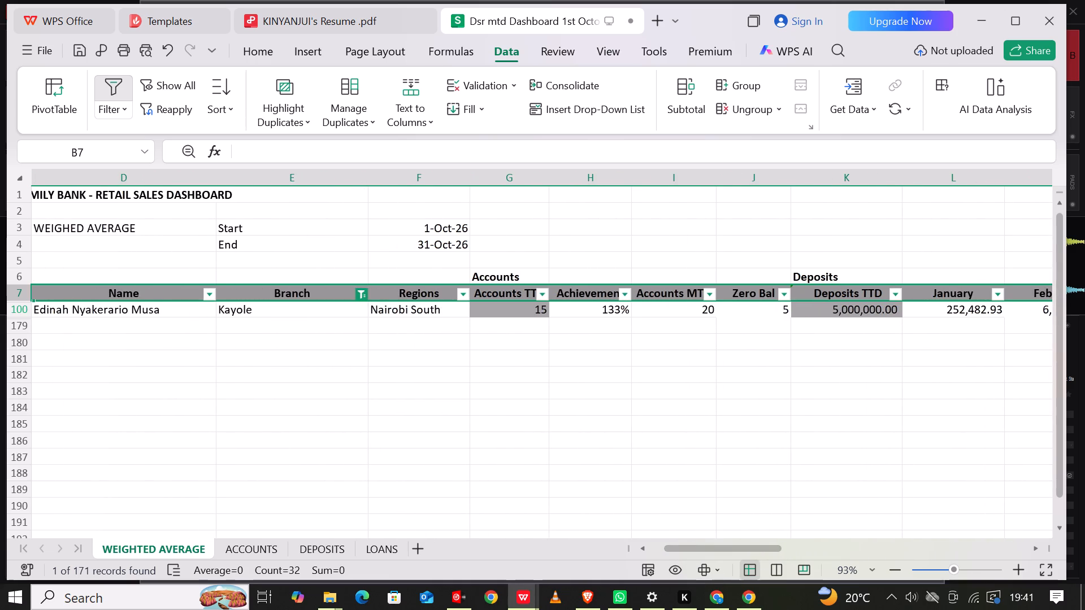
Change the Branch filter to show only Limuru instead of Kayole.
{"action": "left_click", "coordinate": [362, 297]}
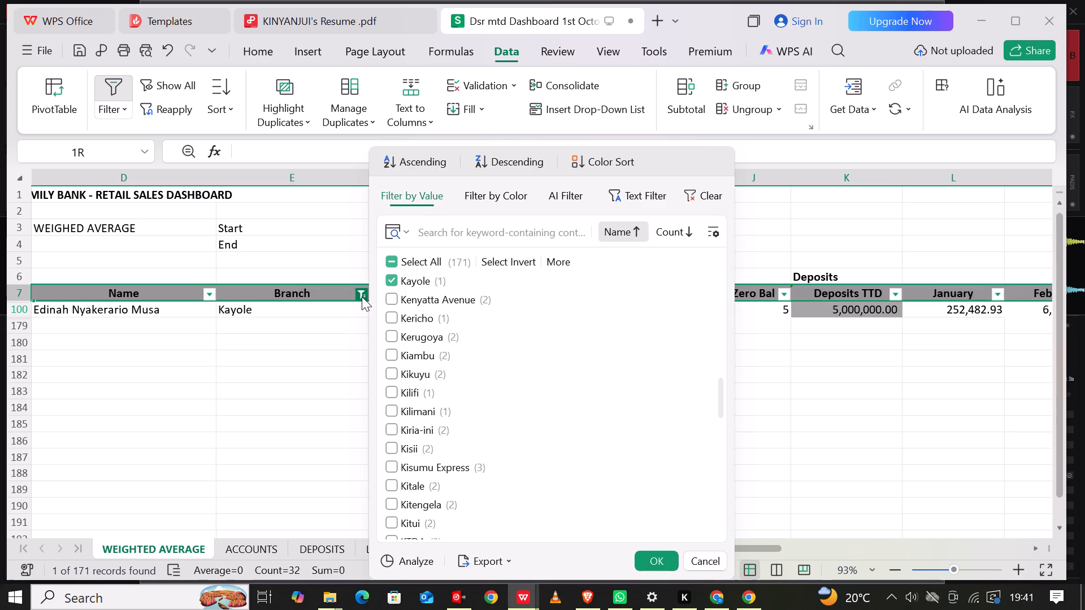
{"action": "left_click", "coordinate": [392, 280]}
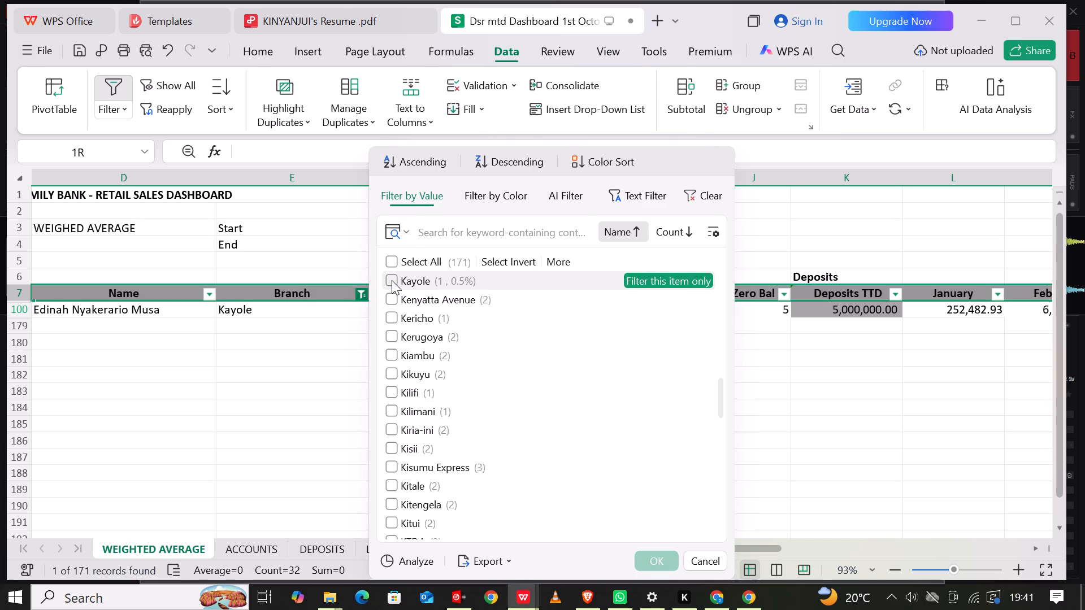
{"action": "scroll", "coordinate": [457, 372], "scroll_direction": "down", "scroll_amount": 3}
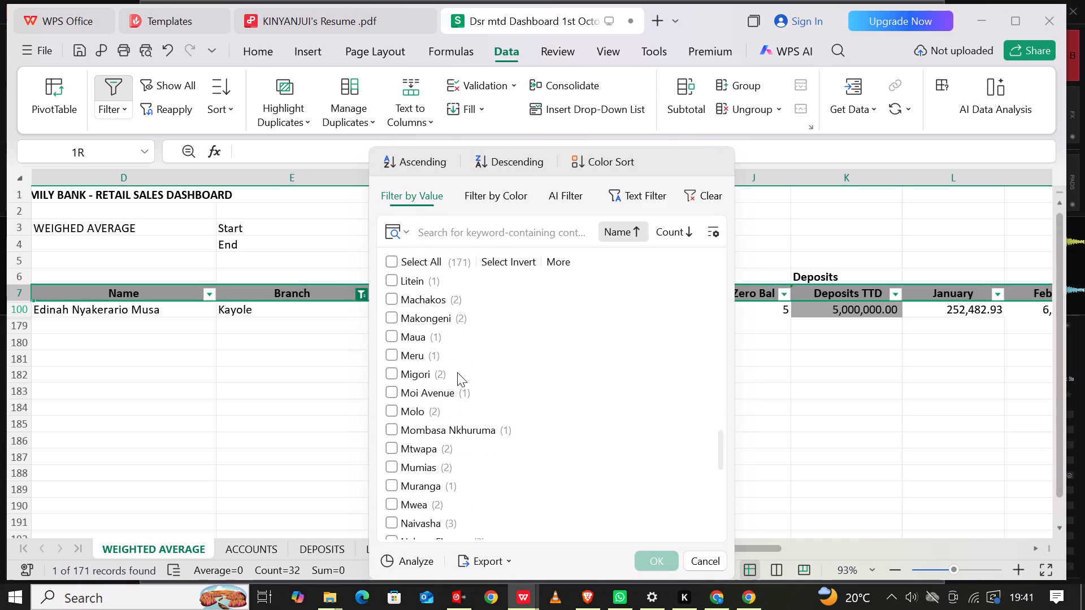
{"action": "scroll", "coordinate": [457, 372], "scroll_direction": "down", "scroll_amount": 1}
{"action": "scroll", "coordinate": [457, 372], "scroll_direction": "up", "scroll_amount": 1}
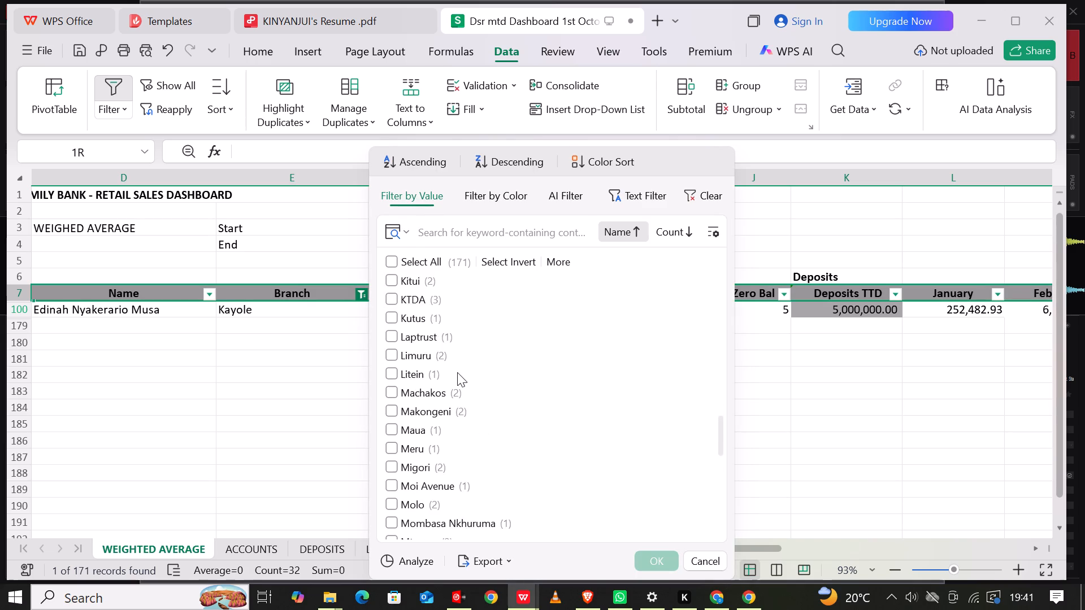
{"action": "scroll", "coordinate": [457, 372], "scroll_direction": "up", "scroll_amount": 1}
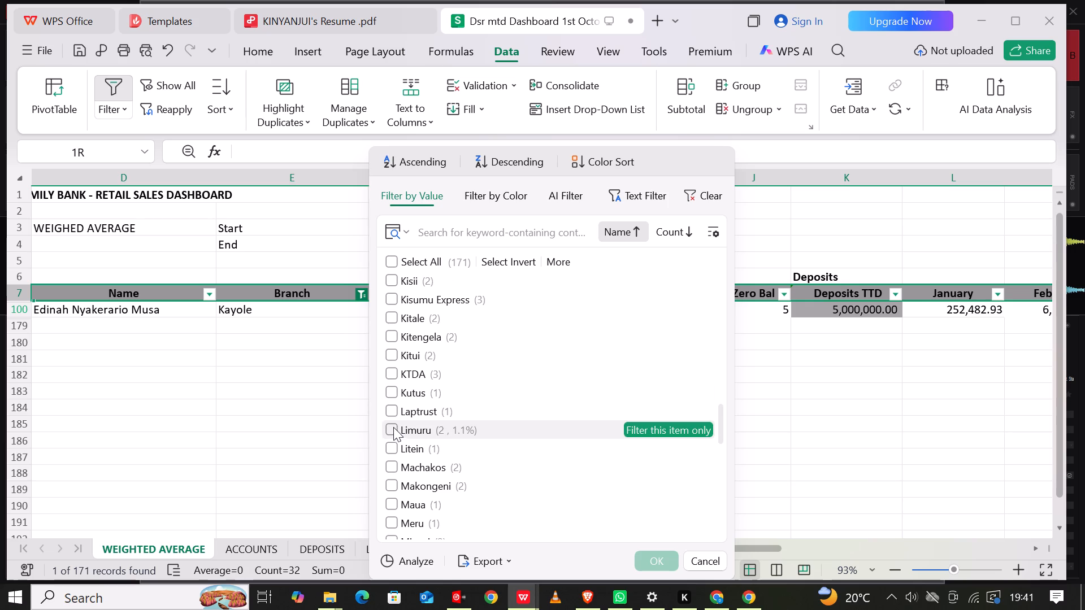
{"action": "left_click", "coordinate": [393, 426]}
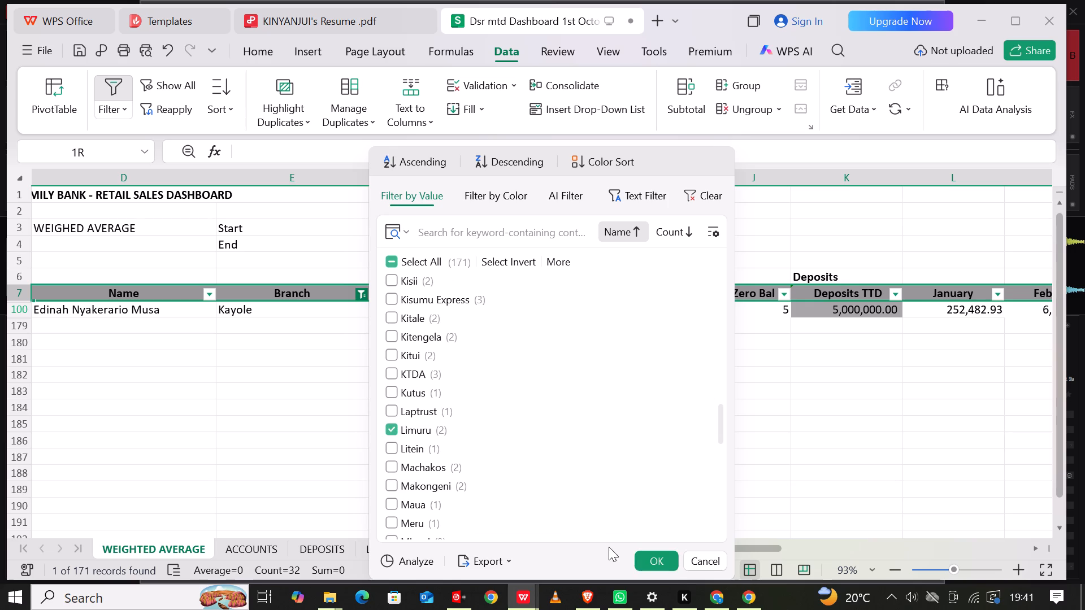
{"action": "left_click", "coordinate": [661, 563]}
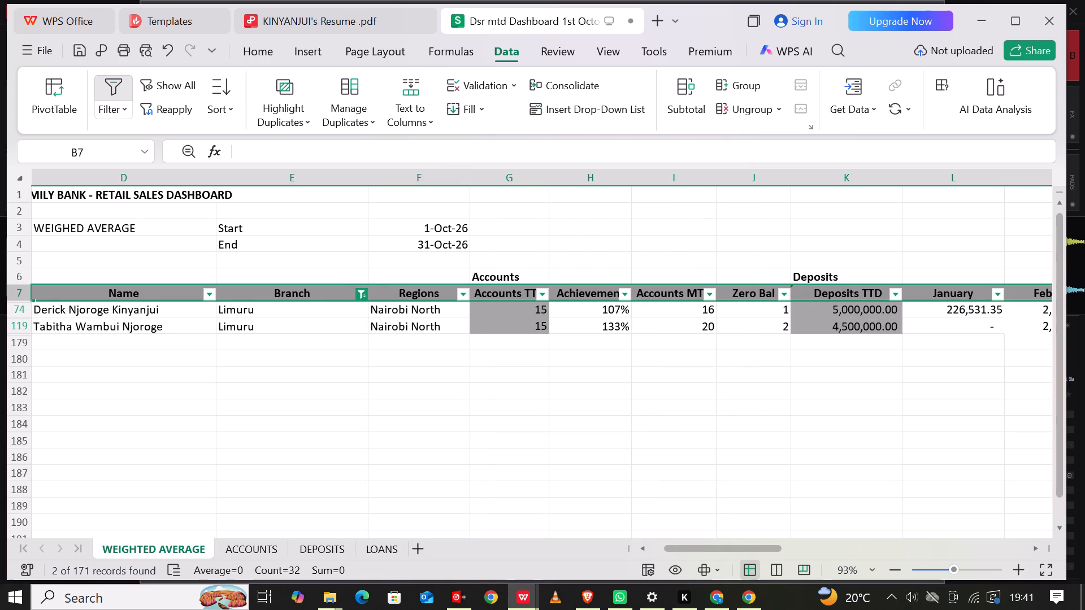
Overwrite the excess formula for the second Limuru record, row 119, with the letter "o".
{"action": "left_click_drag", "start_coordinate": [756, 546], "coordinate": [878, 537]}
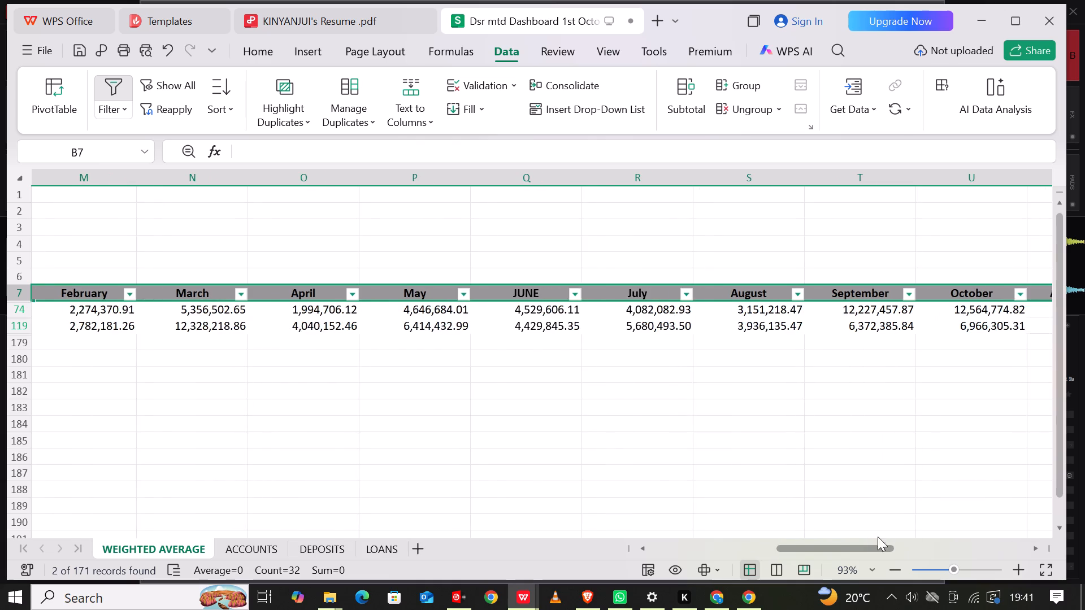
{"action": "left_click_drag", "start_coordinate": [878, 537], "coordinate": [957, 544]}
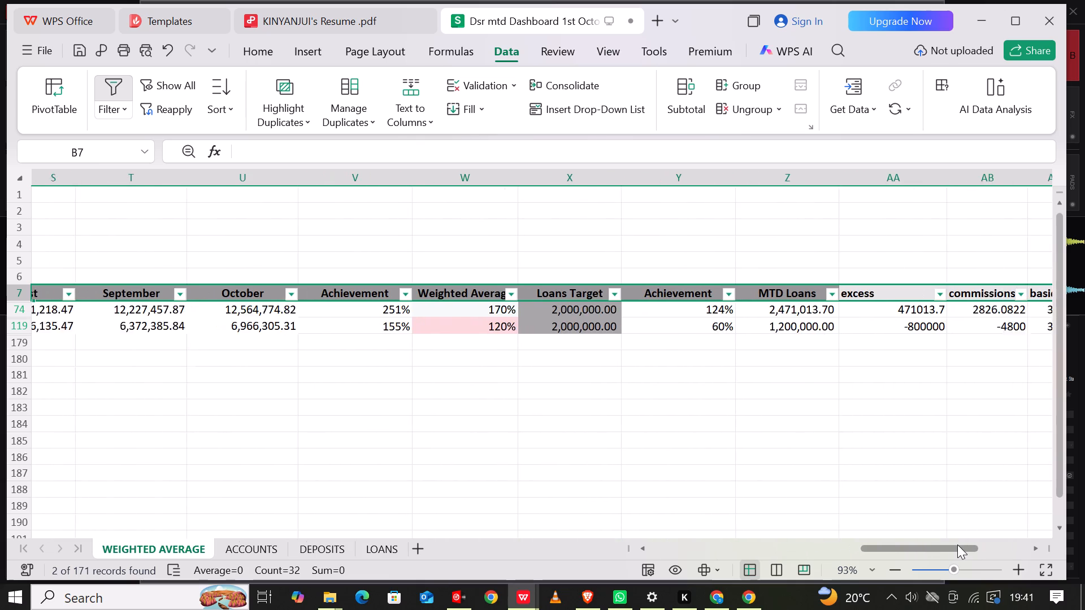
{"action": "left_click_drag", "start_coordinate": [957, 544], "coordinate": [959, 544]}
{"action": "left_click", "coordinate": [867, 326]}
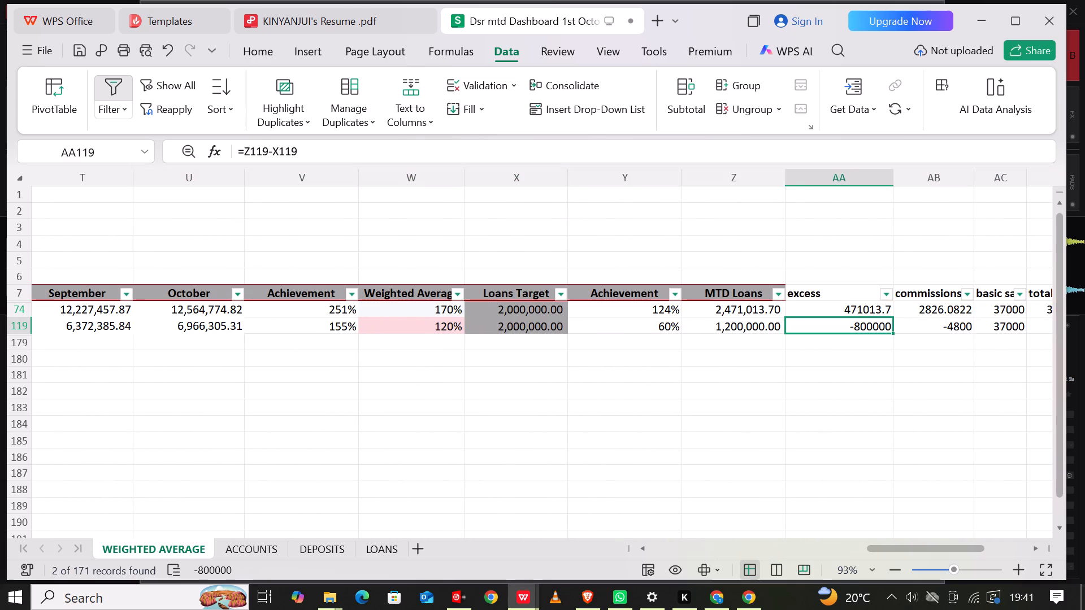
{"action": "key", "text": "o"}
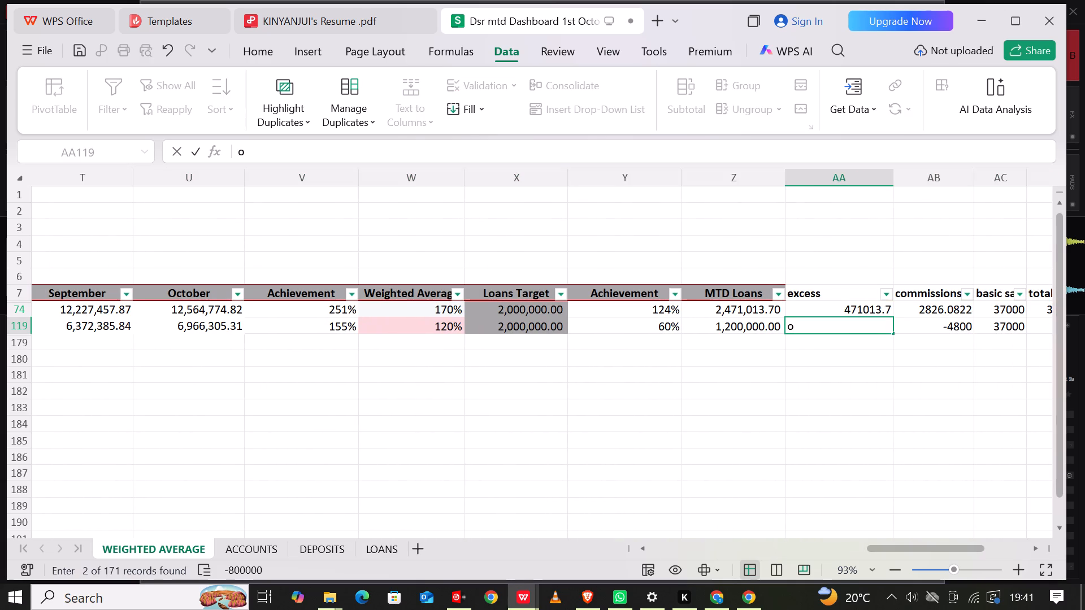
{"action": "left_click", "coordinate": [957, 328]}
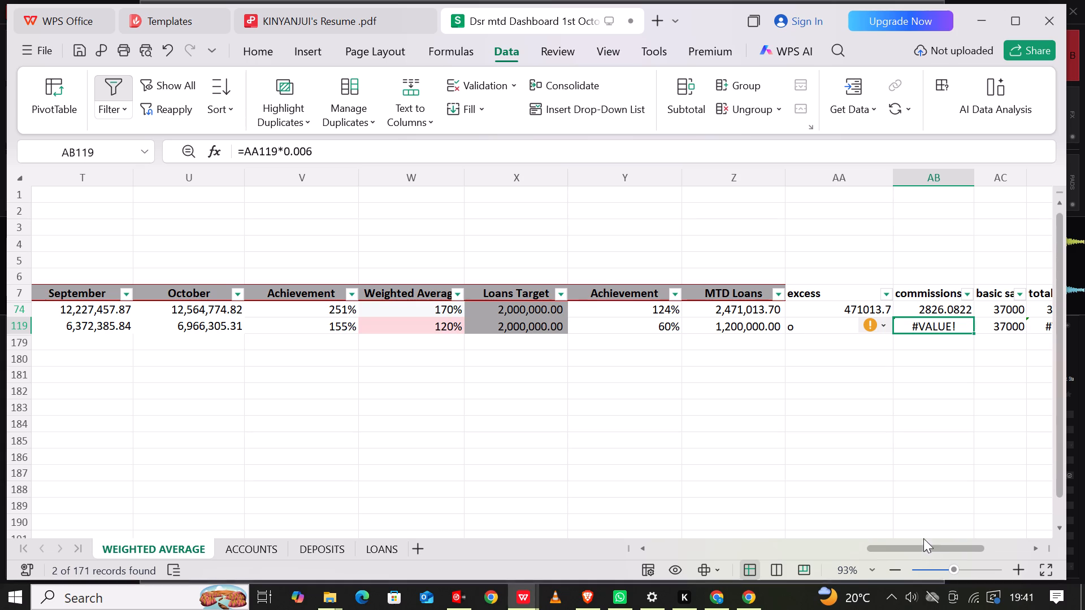
Replace the commissions formula in row 119 with the number 0.
{"action": "left_click_drag", "start_coordinate": [917, 547], "coordinate": [954, 543]}
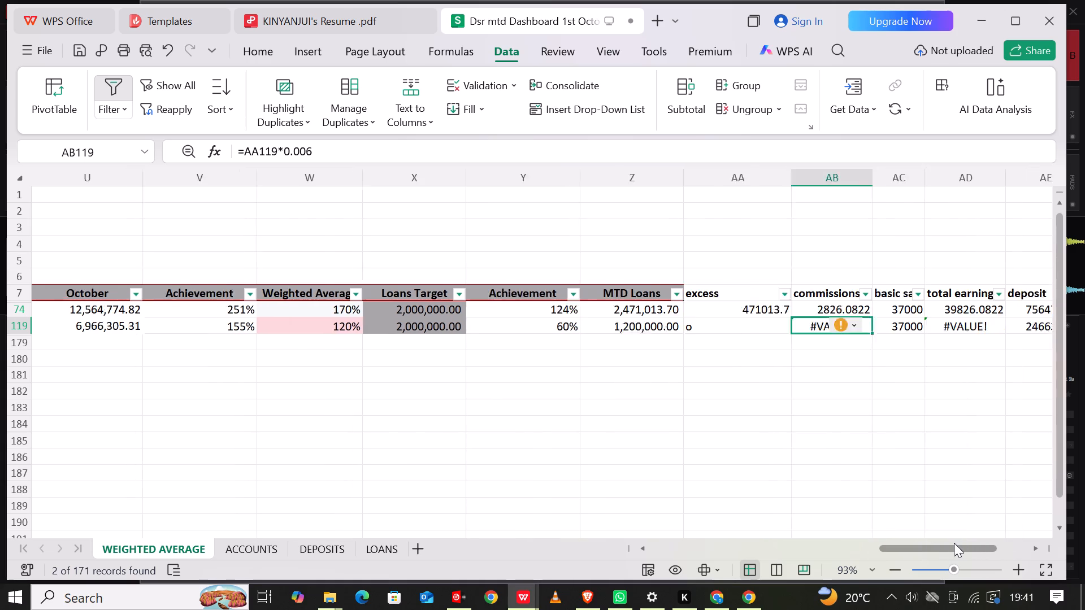
{"action": "left_click_drag", "start_coordinate": [954, 543], "coordinate": [966, 545]}
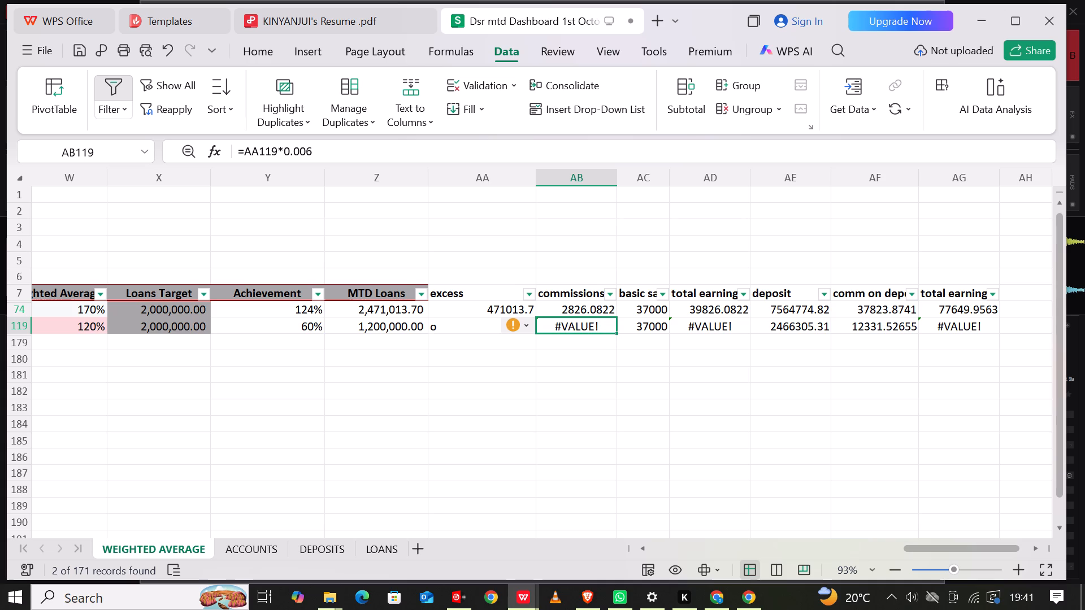
{"action": "left_click", "coordinate": [957, 328]}
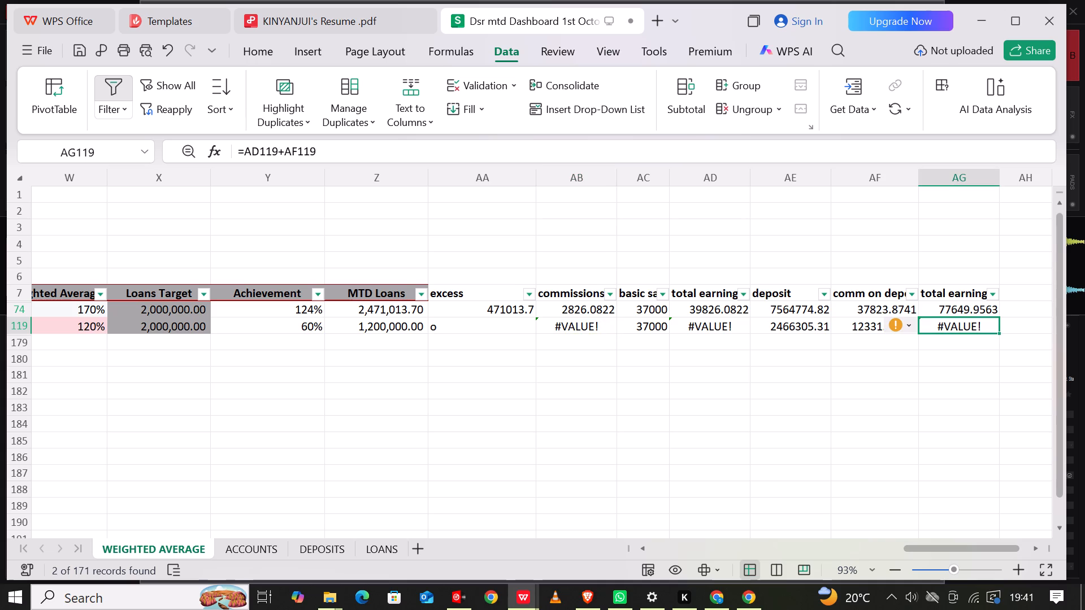
{"action": "left_click", "coordinate": [575, 329]}
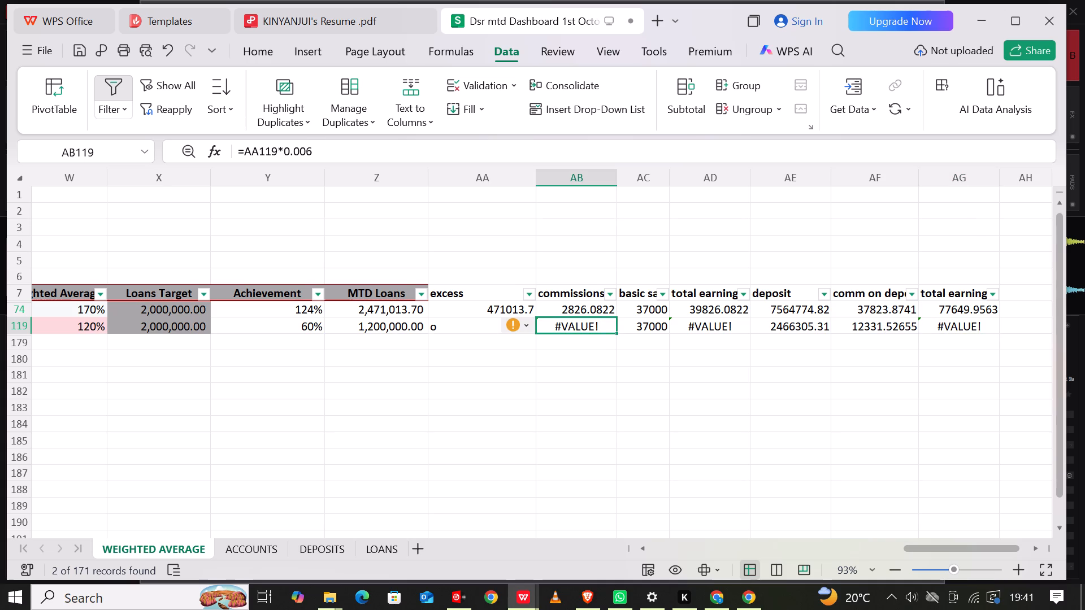
{"action": "key", "text": "o"}
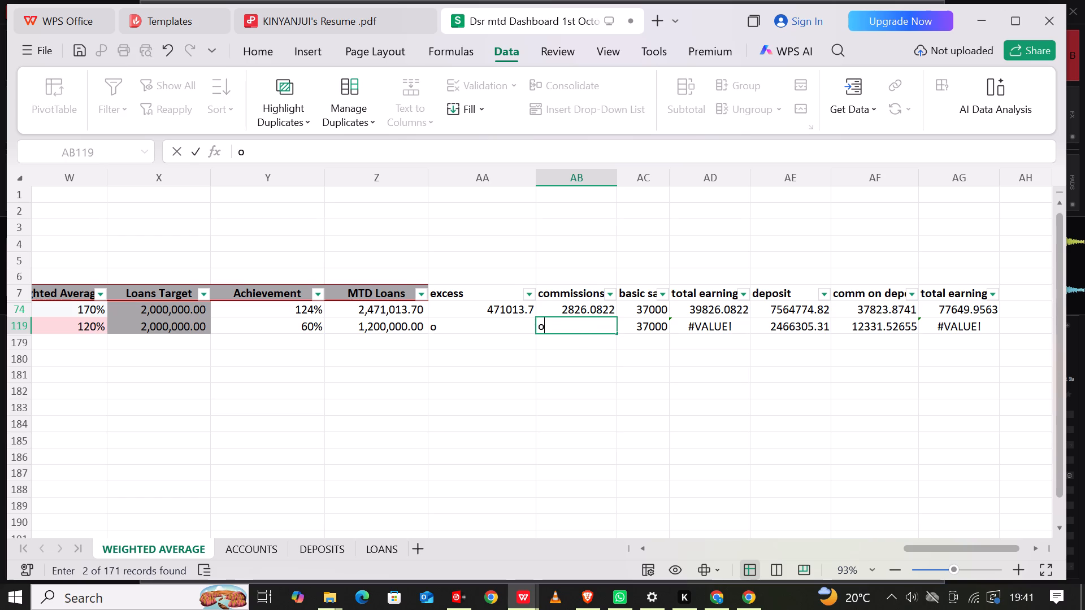
{"action": "key", "text": "BackSpace"}
{"action": "key", "text": "0"}
{"action": "left_click", "coordinate": [687, 361]}
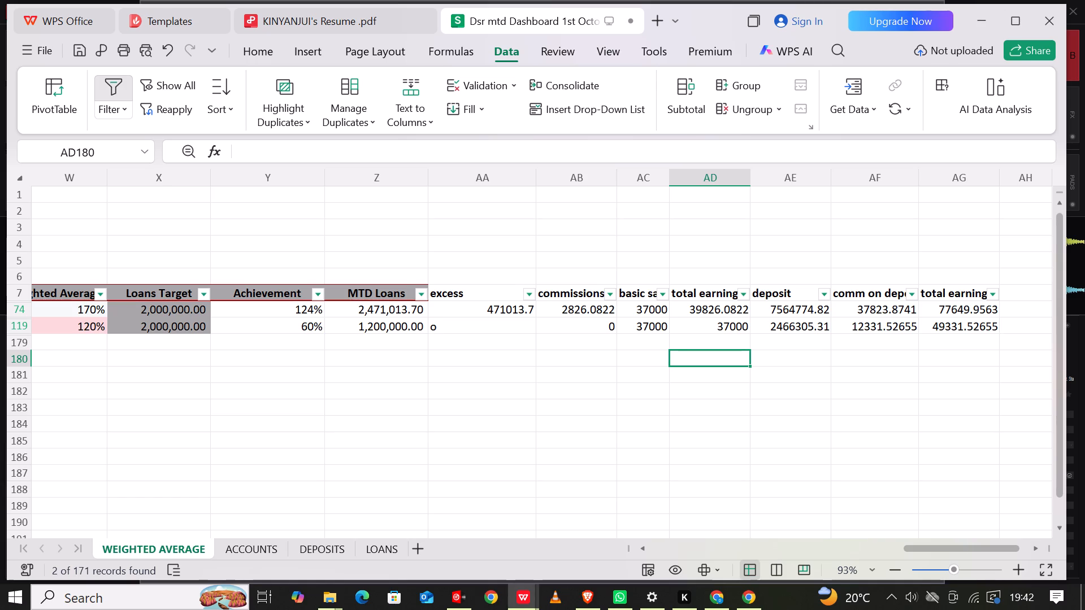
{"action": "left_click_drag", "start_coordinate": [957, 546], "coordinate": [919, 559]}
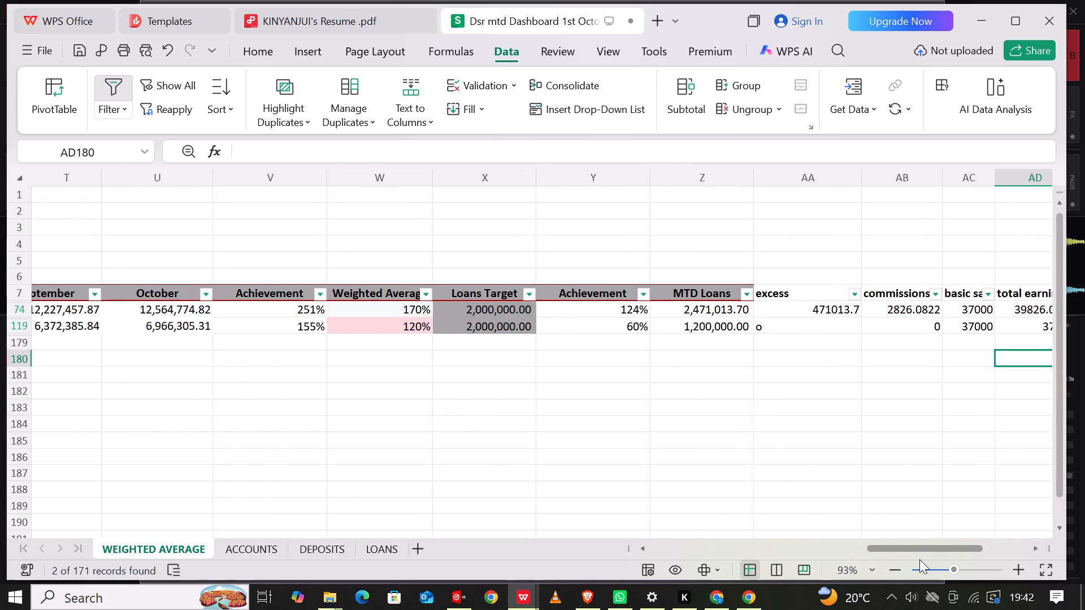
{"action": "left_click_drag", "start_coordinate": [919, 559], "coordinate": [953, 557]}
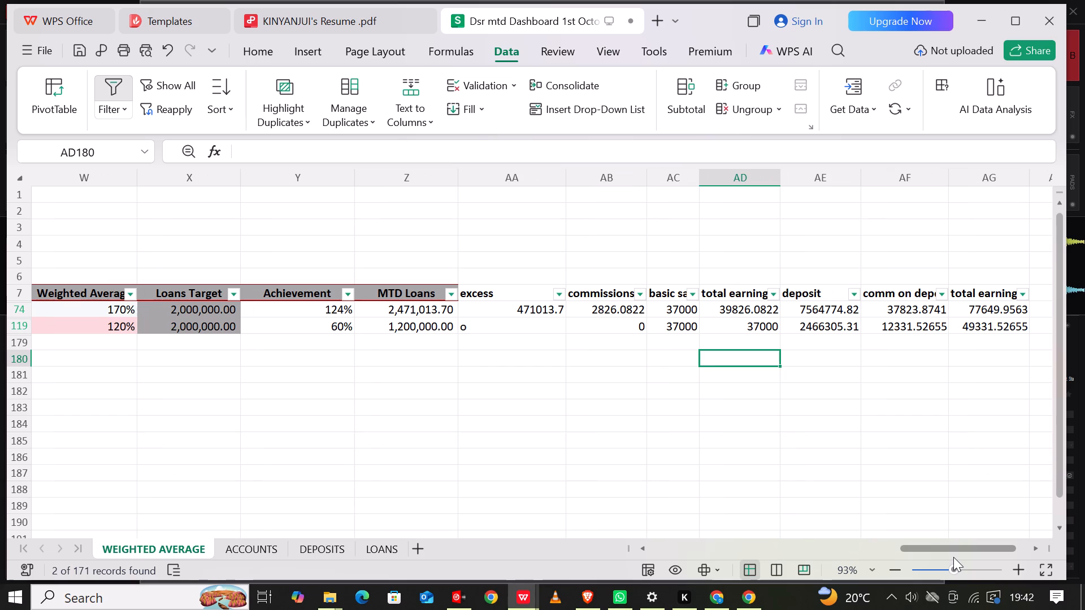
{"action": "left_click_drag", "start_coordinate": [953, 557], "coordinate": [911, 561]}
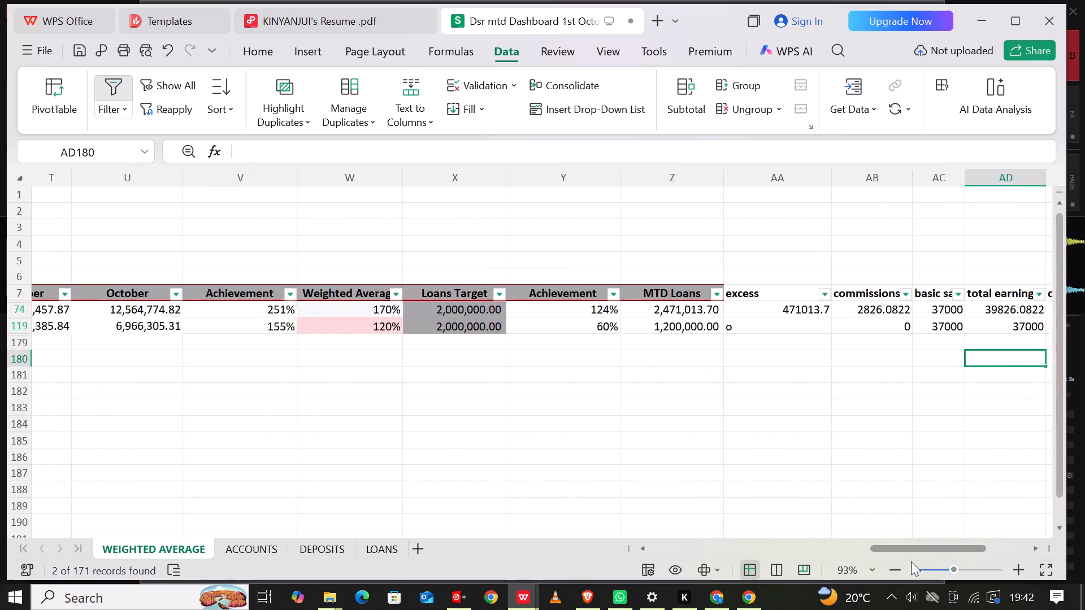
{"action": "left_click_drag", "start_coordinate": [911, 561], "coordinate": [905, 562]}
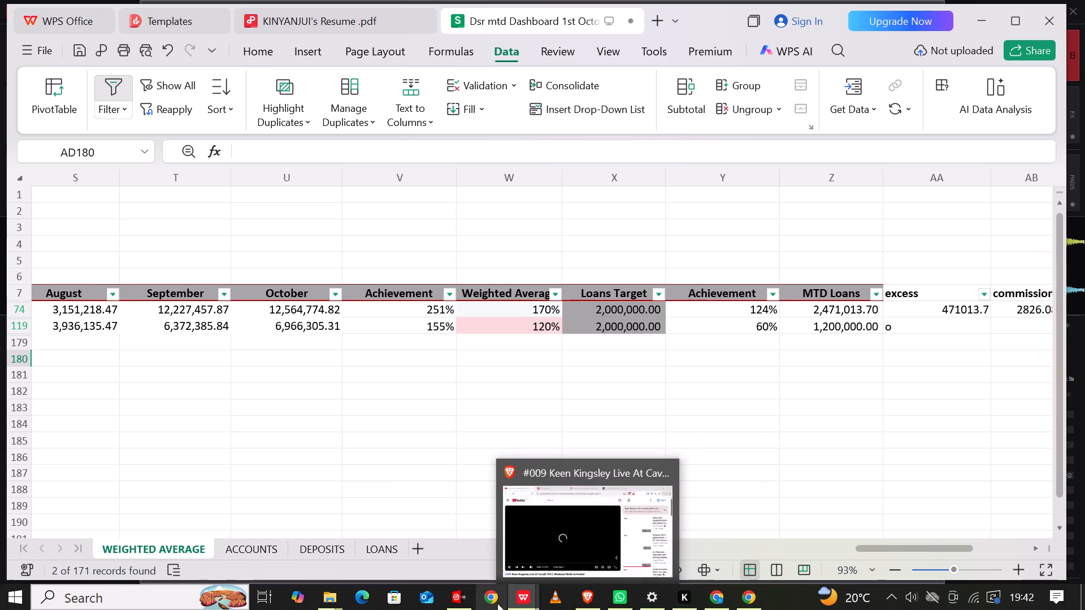
Switch to VirtualDJ, dismiss its options window and close the program.
{"action": "left_click", "coordinate": [463, 602]}
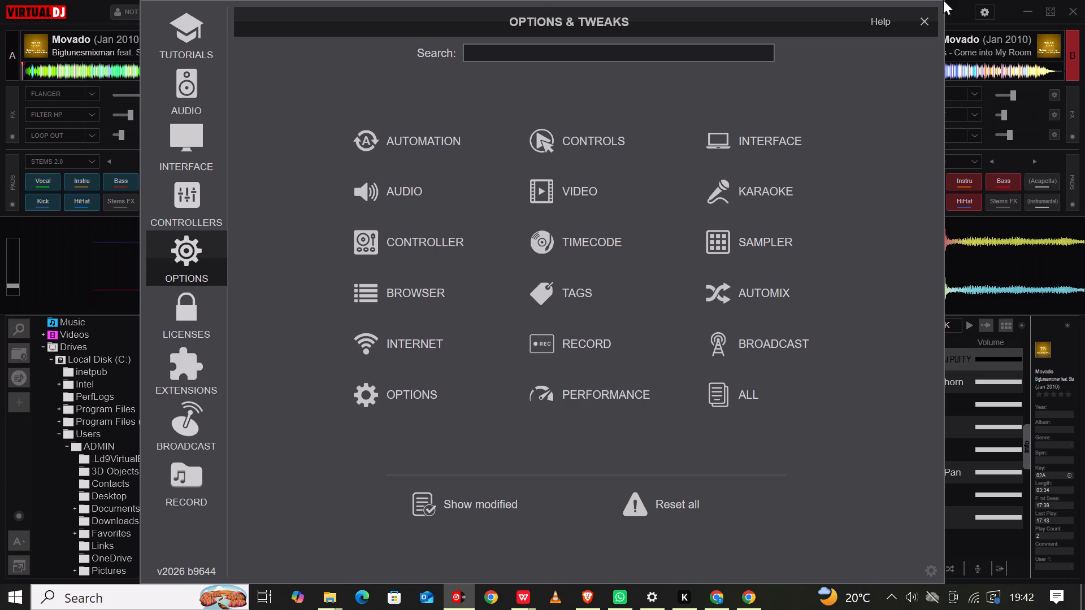
{"action": "left_click", "coordinate": [930, 19]}
{"action": "left_click", "coordinate": [1063, 4]}
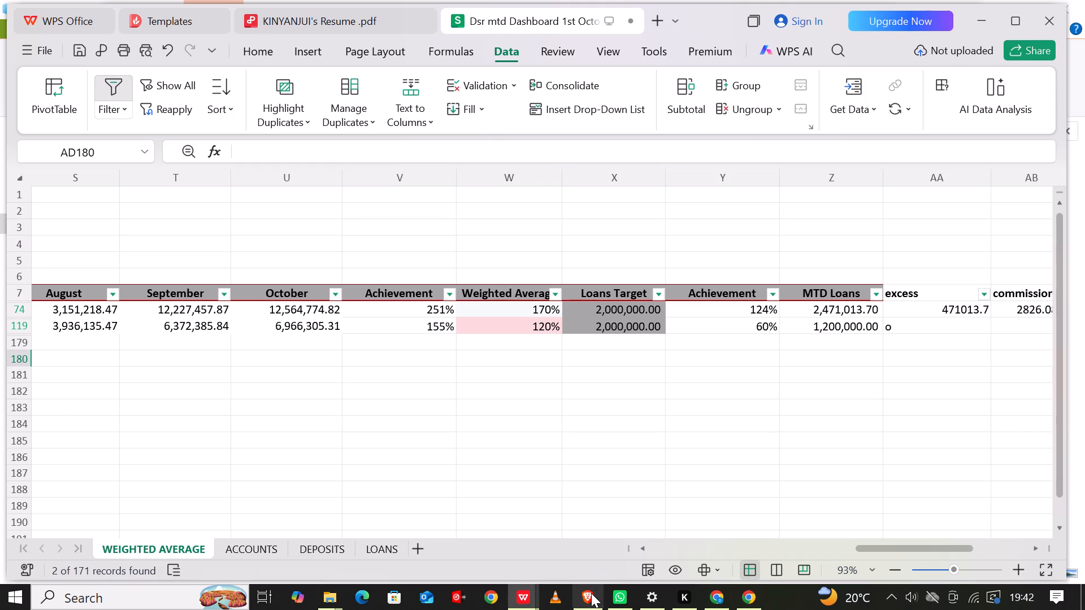
Switch to the YouTube DJ mix playing in Brave, rewind it about half a minute and show it full screen.
{"action": "left_click", "coordinate": [591, 594]}
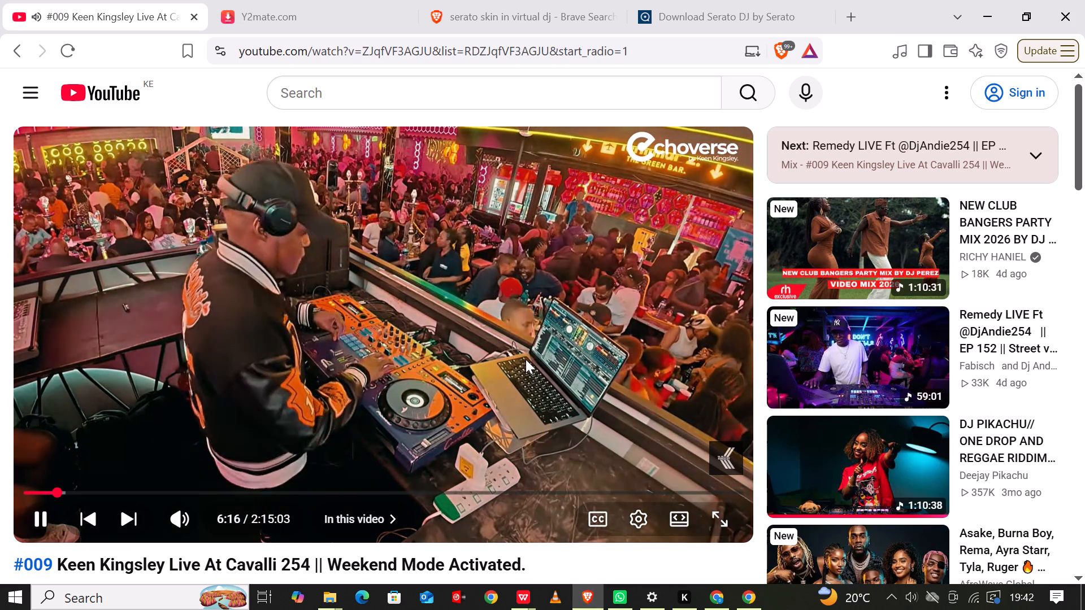
{"action": "key", "text": "Left"}
{"action": "key", "text": "Left"}
{"action": "key", "text": "Left"}
{"action": "key", "text": "Left"}
{"action": "key", "text": "Left"}
{"action": "key", "text": "Left"}
{"action": "key", "text": "Left"}
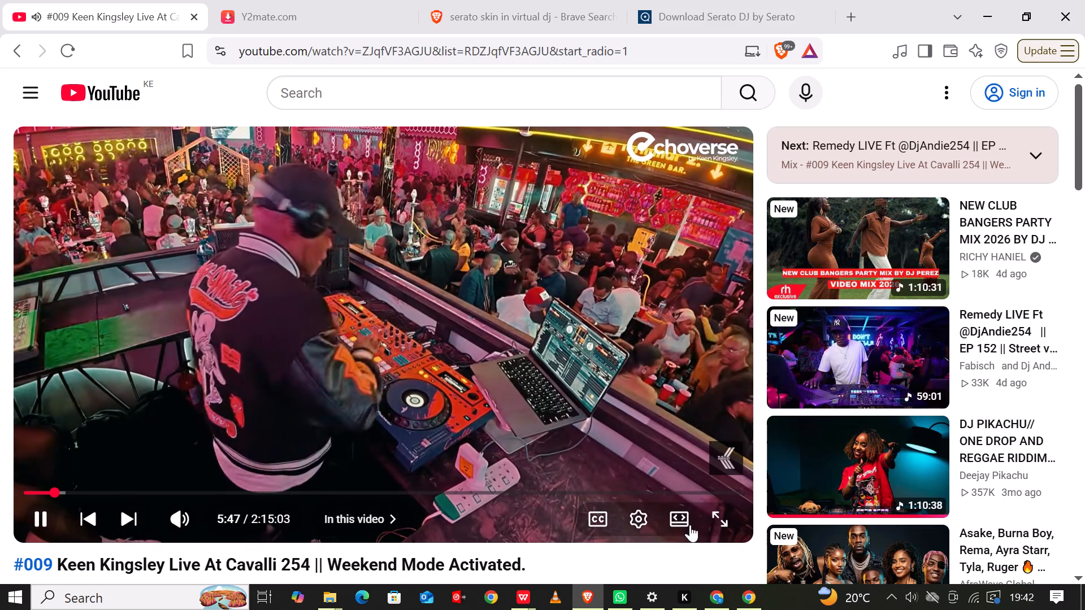
{"action": "left_click", "coordinate": [719, 517]}
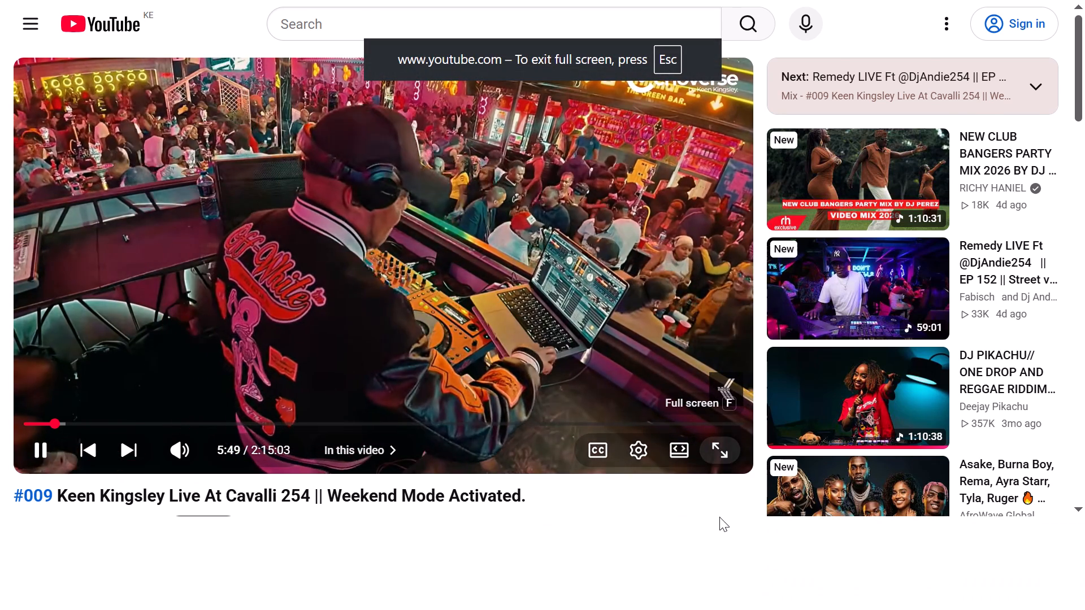